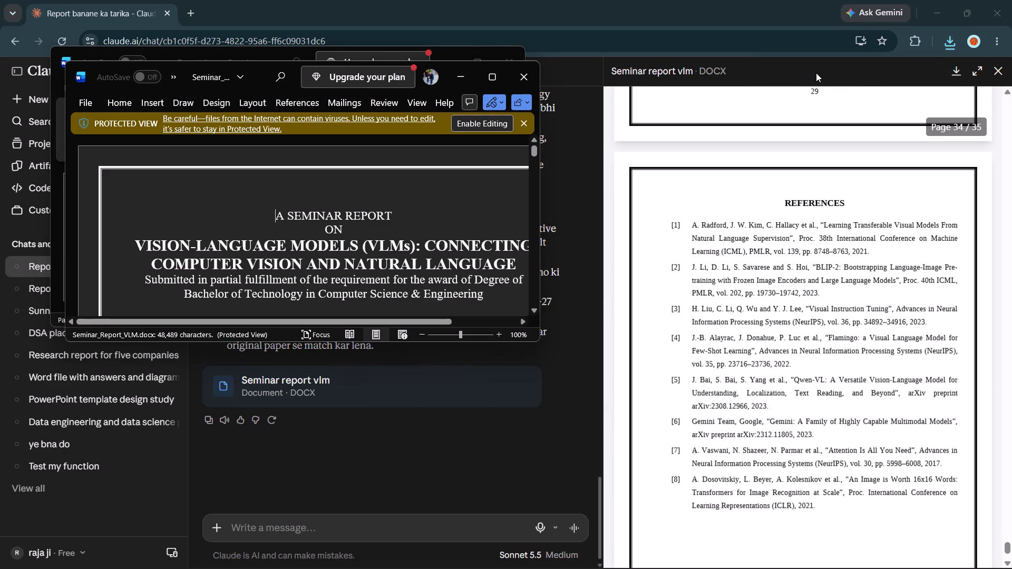
{"action": "left_click", "coordinate": [490, 76]}
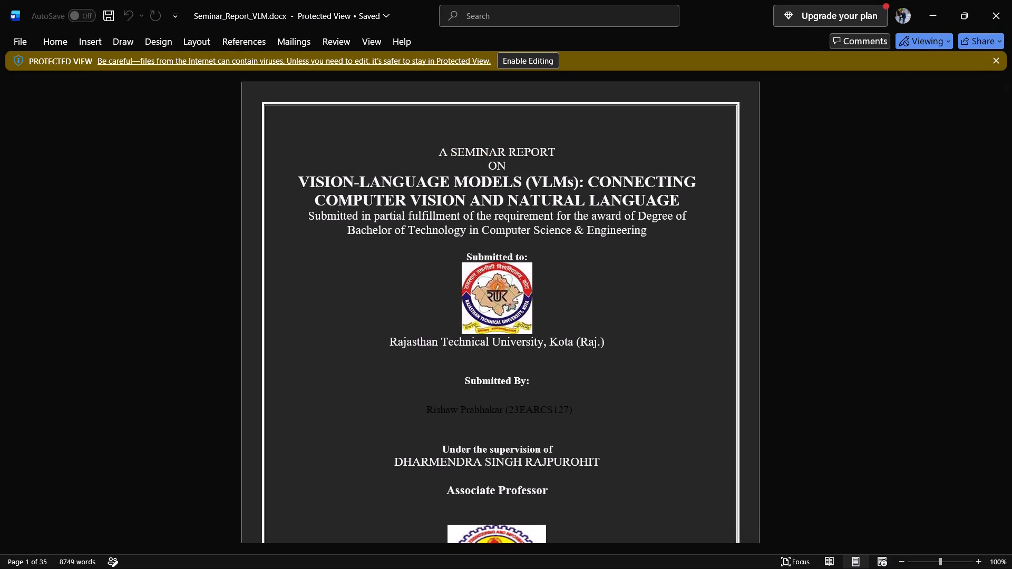
{"action": "left_click", "coordinate": [521, 57]}
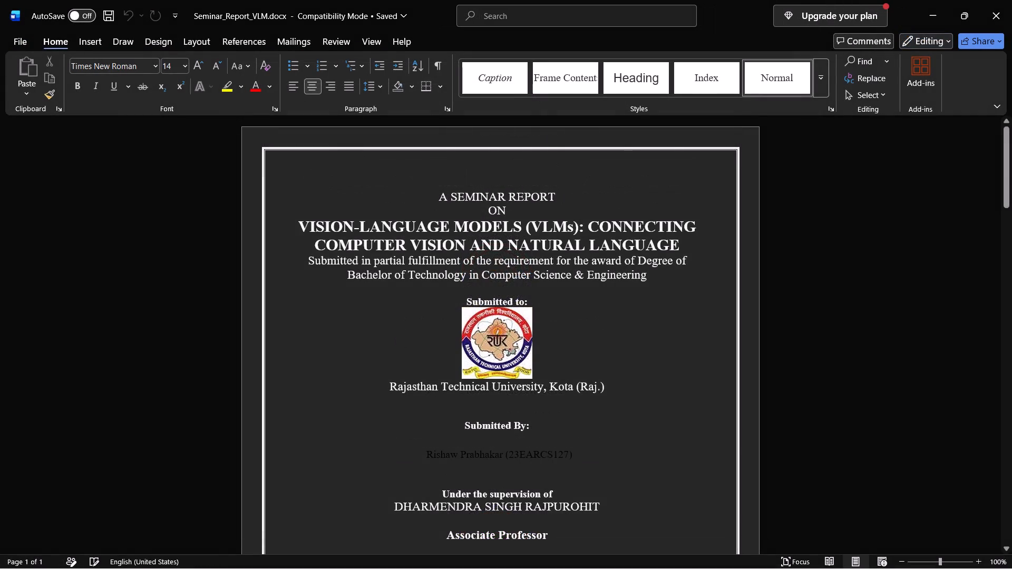
Look over the seminar report's cover page and snap its window to the right half of the screen.
{"action": "scroll", "coordinate": [575, 270], "scroll_direction": "down", "scroll_amount": 5}
{"action": "scroll", "coordinate": [575, 270], "scroll_direction": "up", "scroll_amount": 2}
{"action": "scroll", "coordinate": [575, 270], "scroll_direction": "down", "scroll_amount": 1}
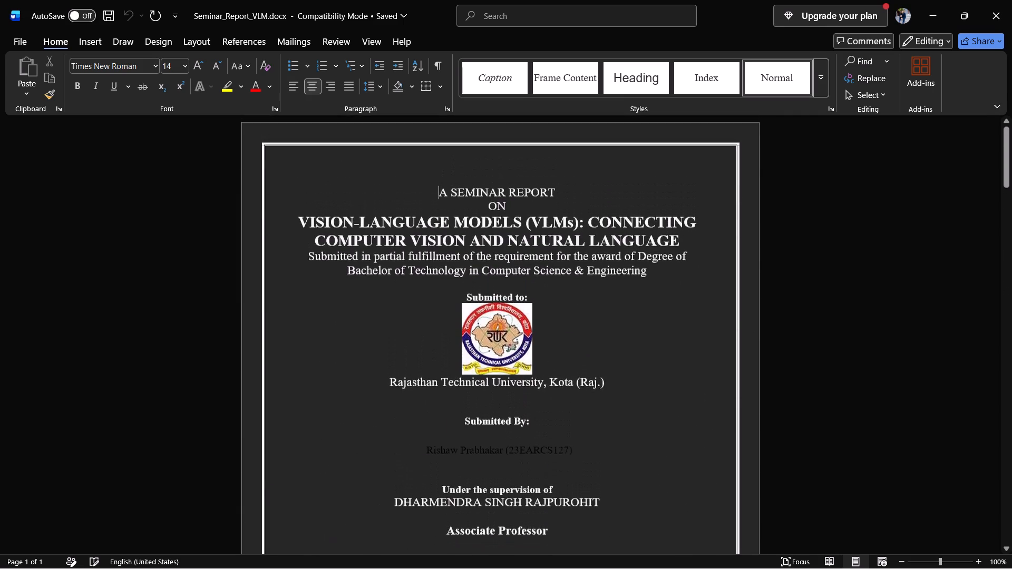
{"action": "scroll", "coordinate": [575, 270], "scroll_direction": "down", "scroll_amount": 1}
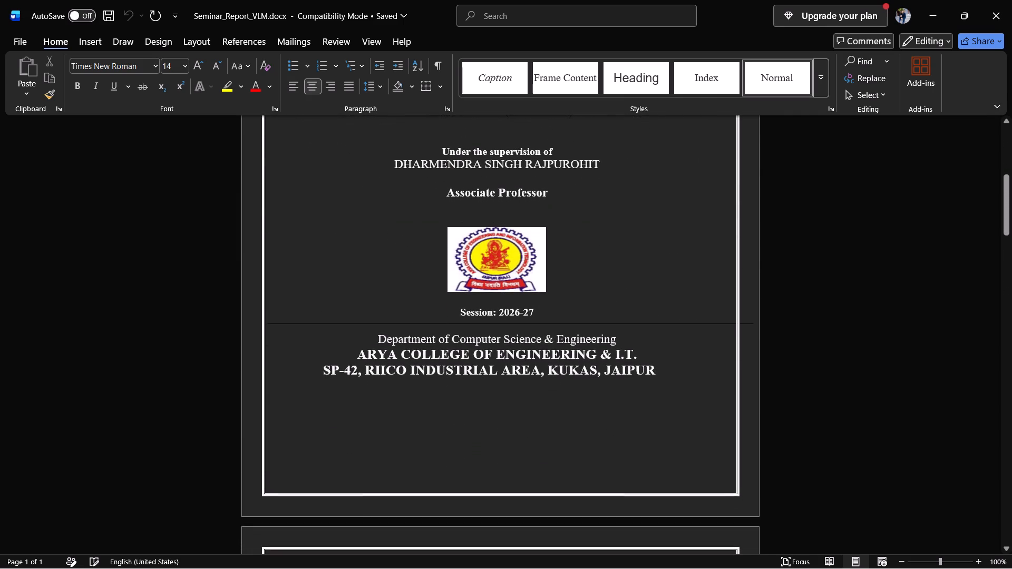
{"action": "scroll", "coordinate": [532, 214], "scroll_direction": "up", "scroll_amount": 3}
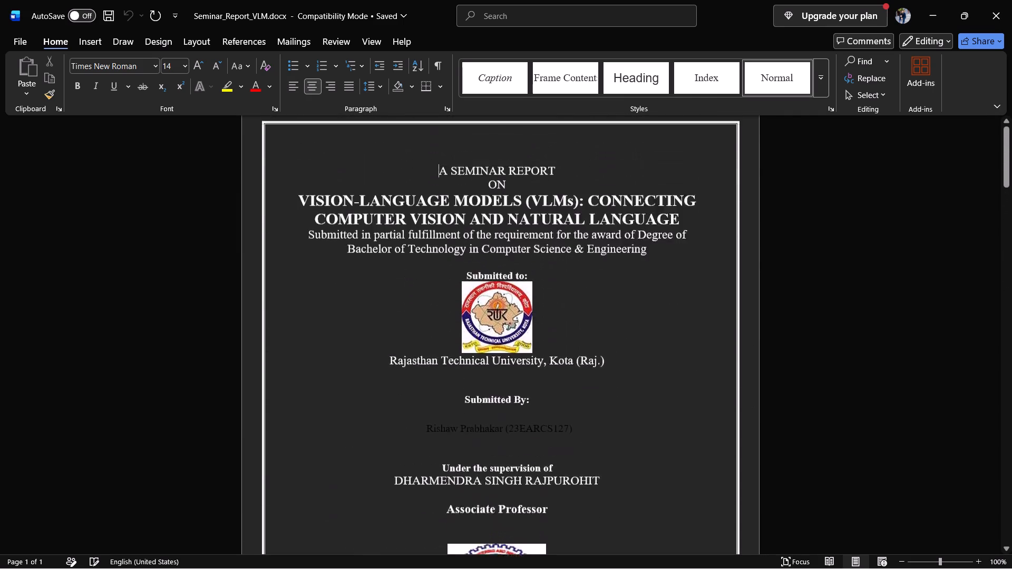
{"action": "key", "text": "super+Right"}
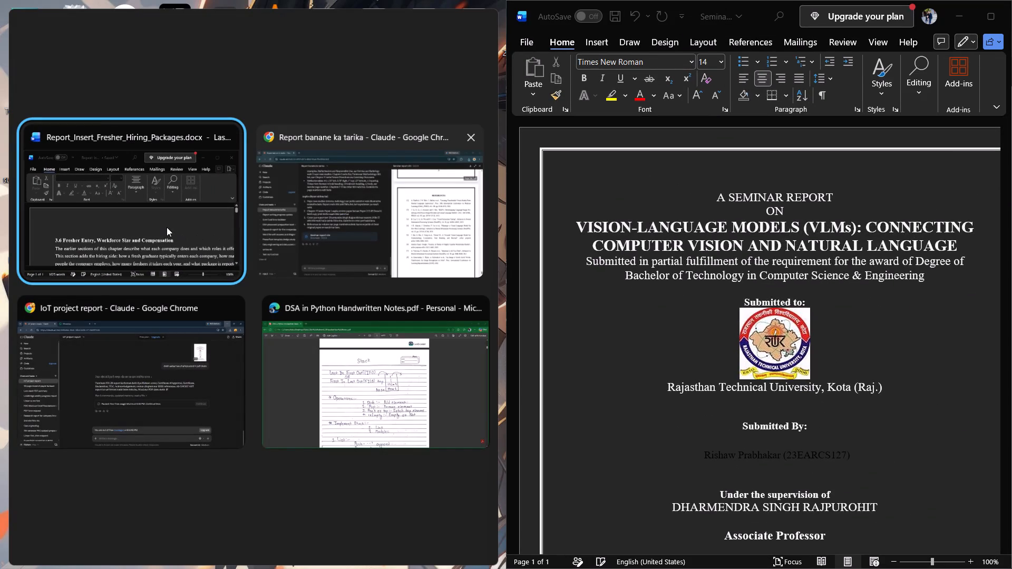
Close the suggested windows for the fresher hiring packages document, the report chat, the DSA notes PDF and the IoT project chat.
{"action": "left_click", "coordinate": [221, 142]}
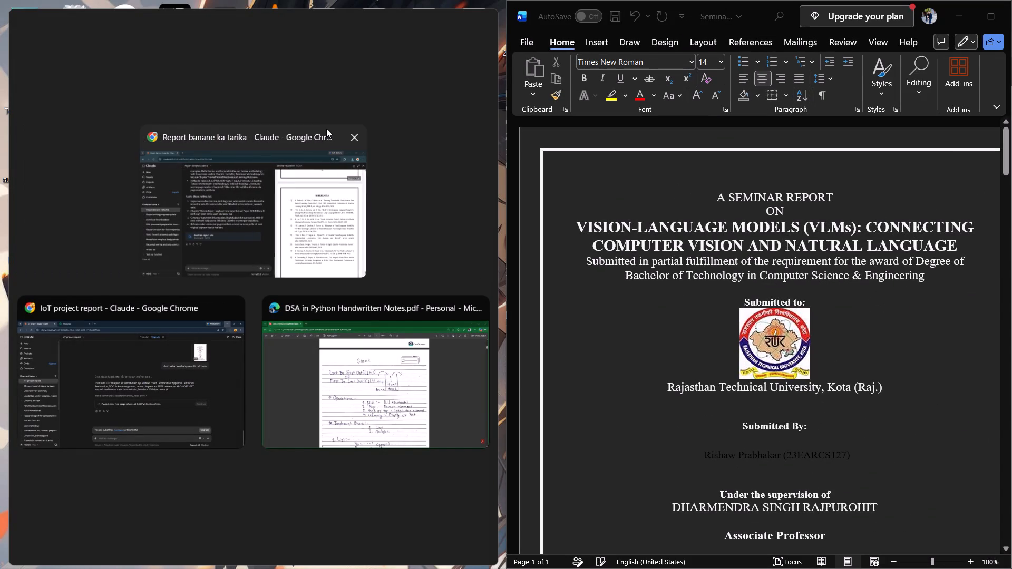
{"action": "left_click", "coordinate": [345, 138]}
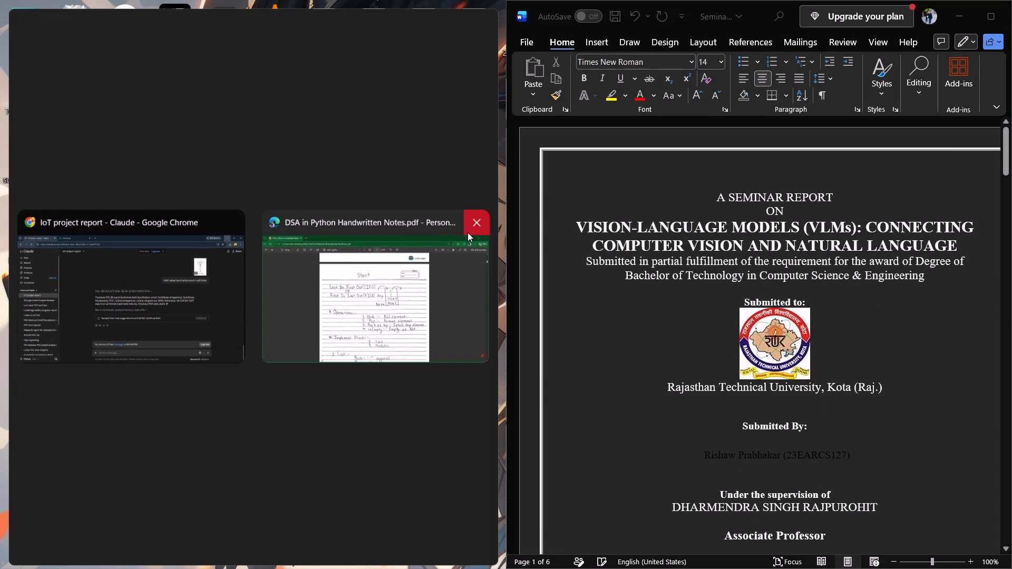
{"action": "left_click", "coordinate": [473, 232]}
{"action": "left_click", "coordinate": [354, 224]}
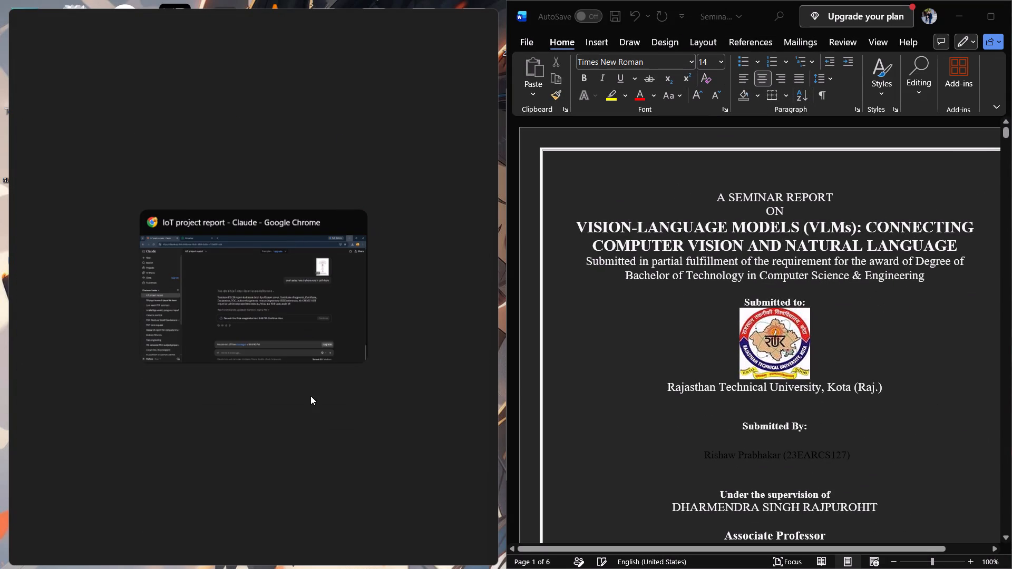
Open the FEC28 case study report Word document from the 8th foundation course folder and snap it beside the seminar report.
{"action": "left_click", "coordinate": [287, 562]}
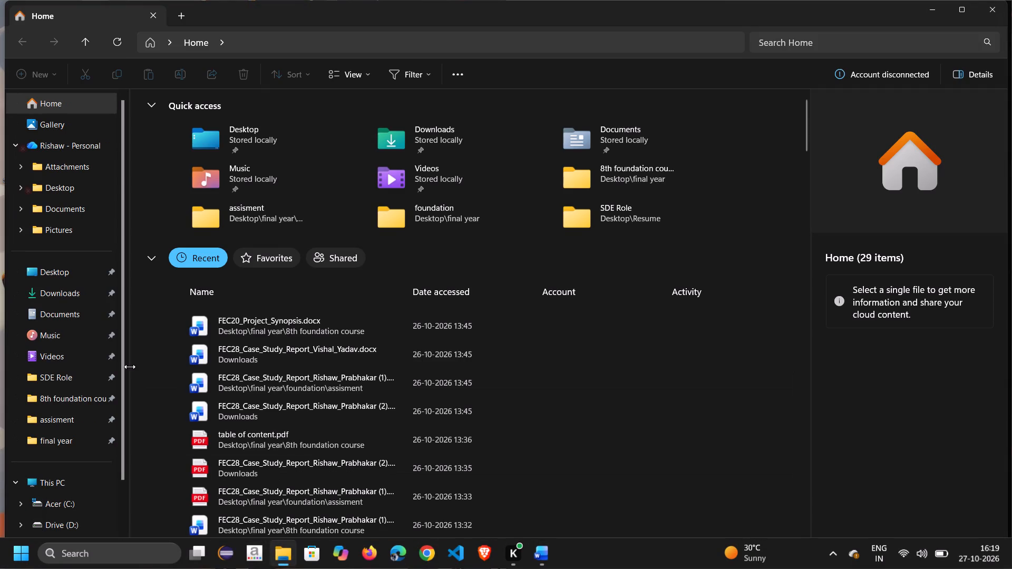
{"action": "left_click", "coordinate": [80, 399]}
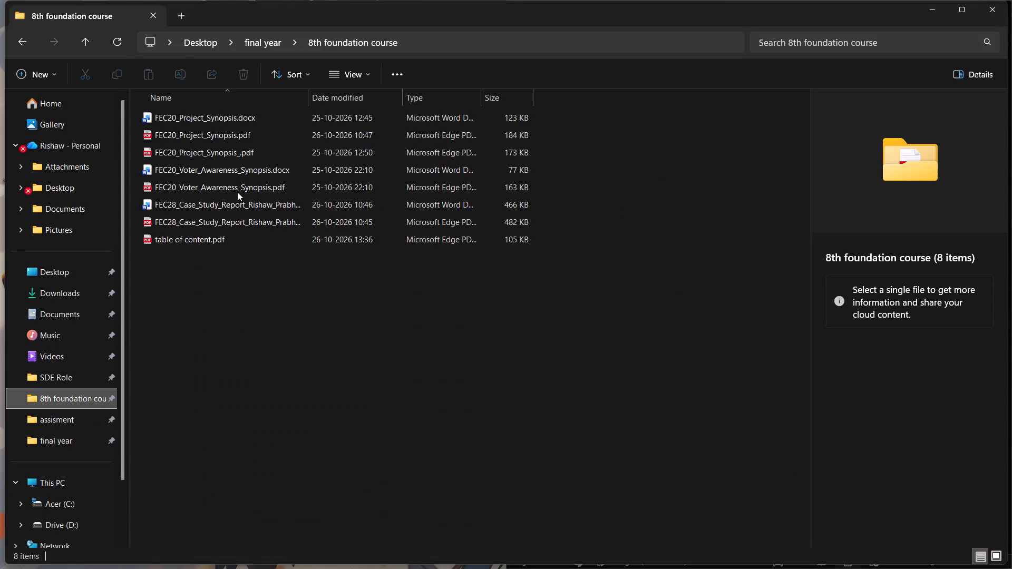
{"action": "double_click", "coordinate": [239, 196]}
{"action": "double_click", "coordinate": [236, 203]}
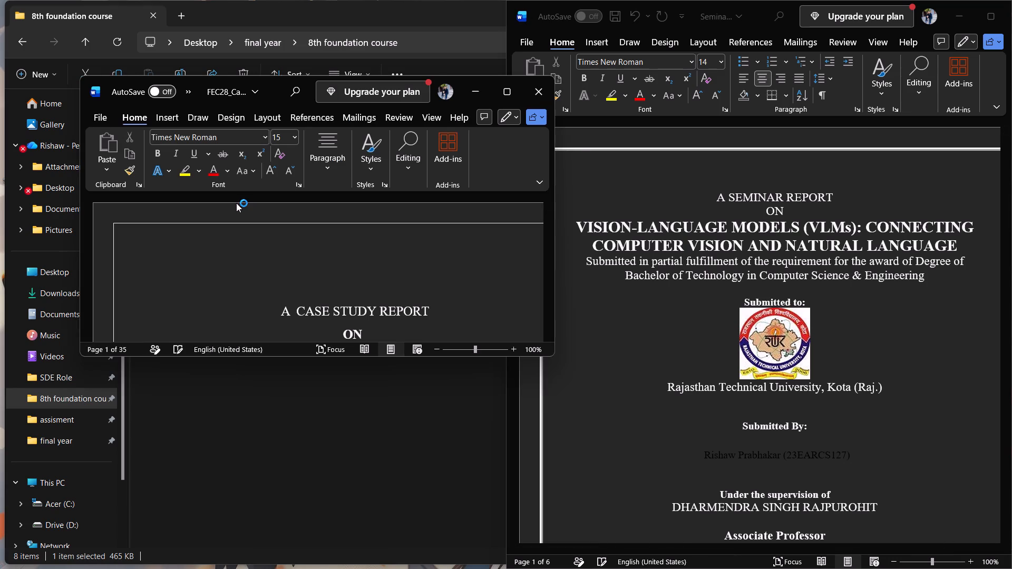
{"action": "key", "text": "super+Left"}
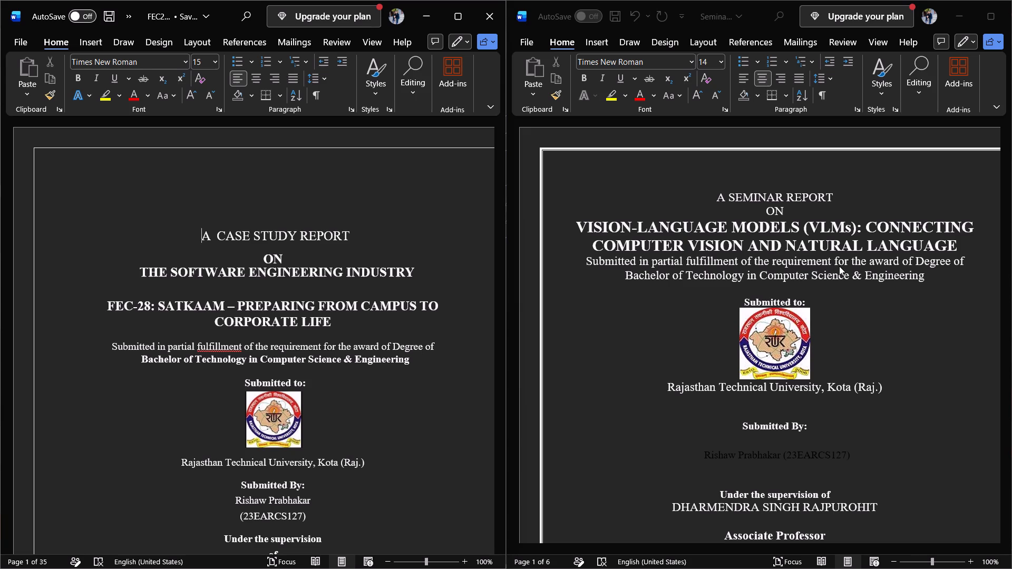
Insert a blank line after the Vision-Language Models title on the seminar report's cover page.
{"action": "left_click", "coordinate": [962, 243]}
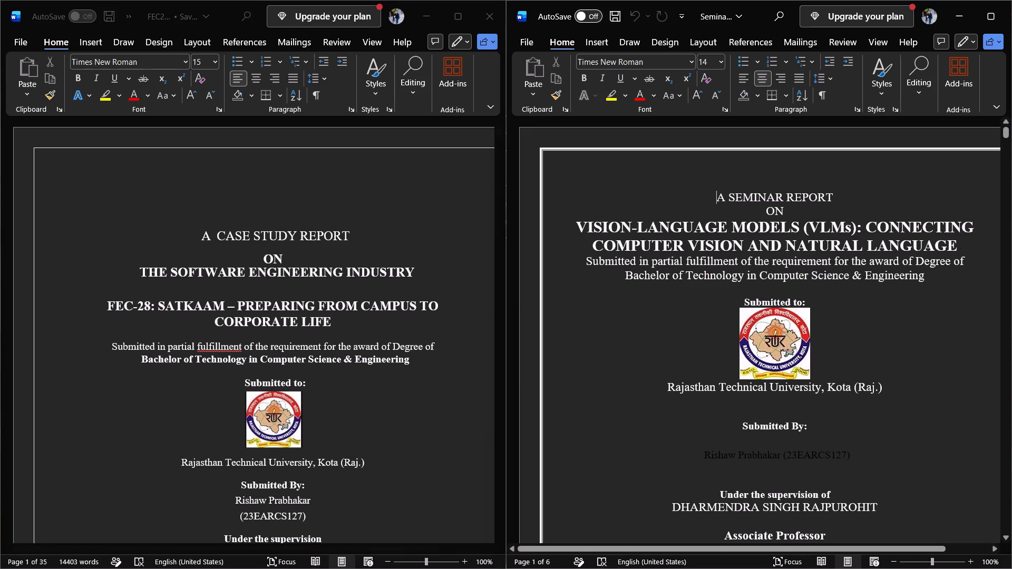
{"action": "left_click", "coordinate": [960, 246]}
{"action": "key", "text": "Return"}
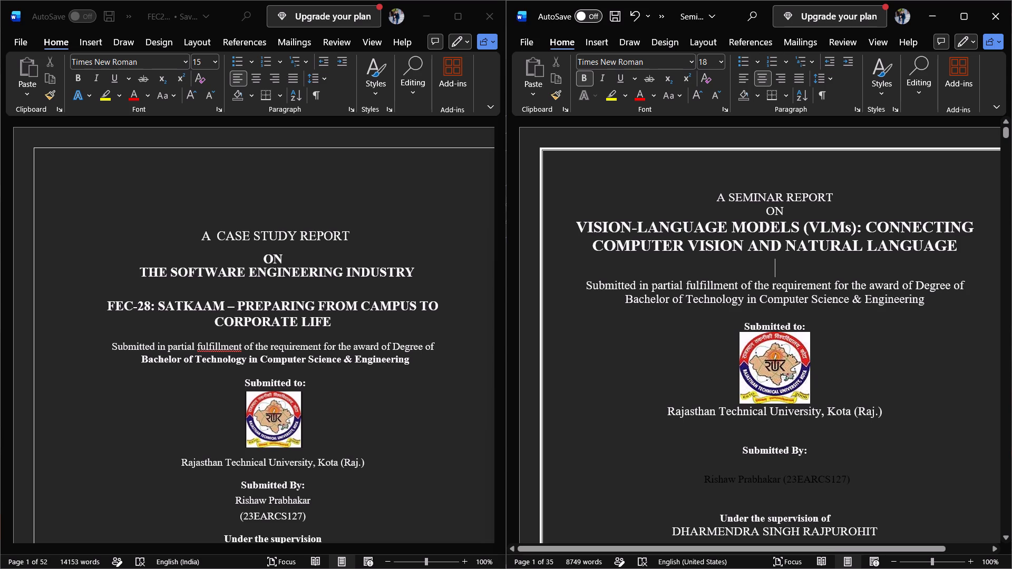
Bold the line "Bachelor of Technology in Computer Science & Engineering" on the seminar report's cover.
{"action": "left_click_drag", "start_coordinate": [625, 301], "coordinate": [940, 303]}
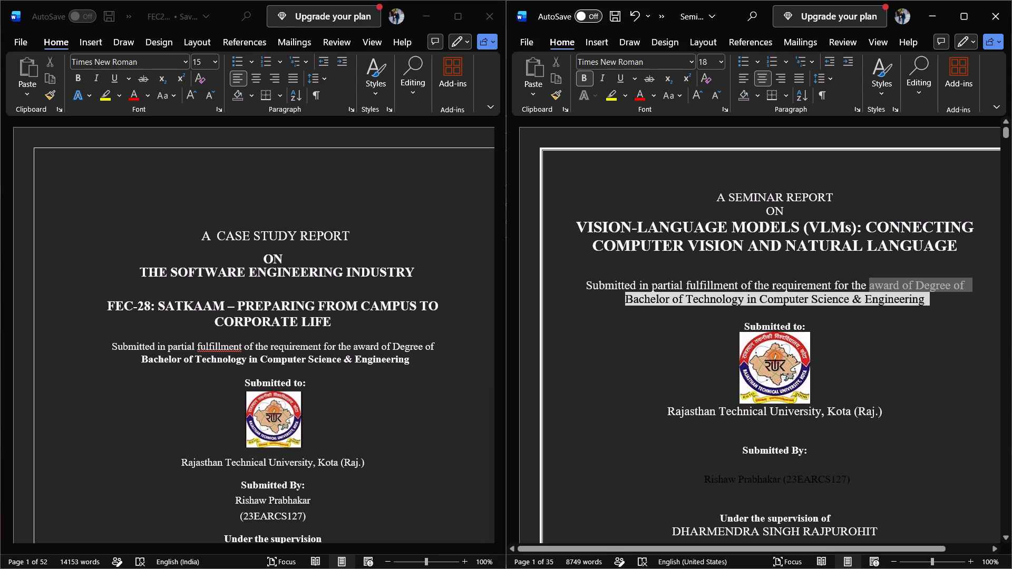
{"action": "left_click_drag", "start_coordinate": [940, 303], "coordinate": [945, 305]}
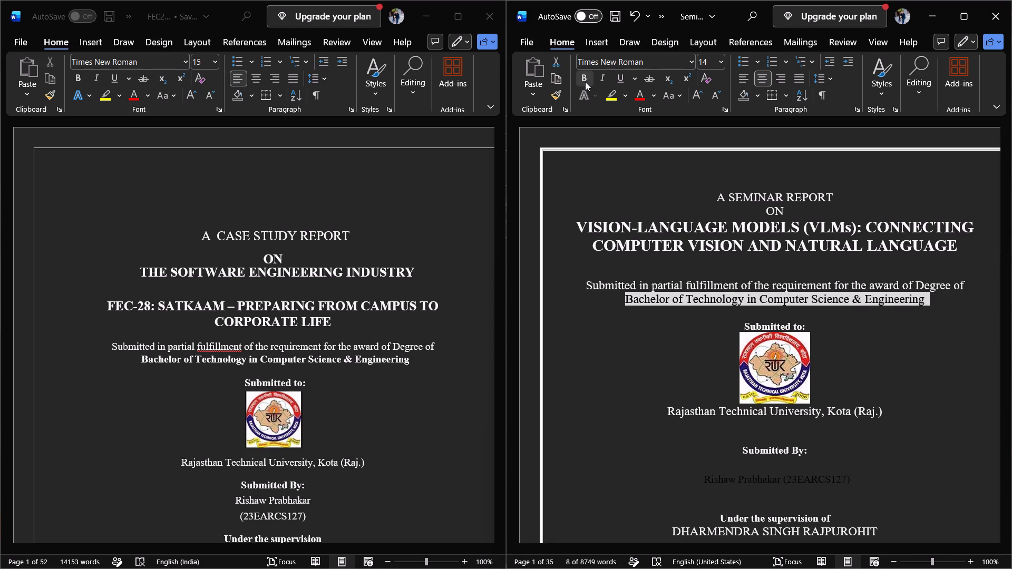
{"action": "left_click", "coordinate": [584, 81]}
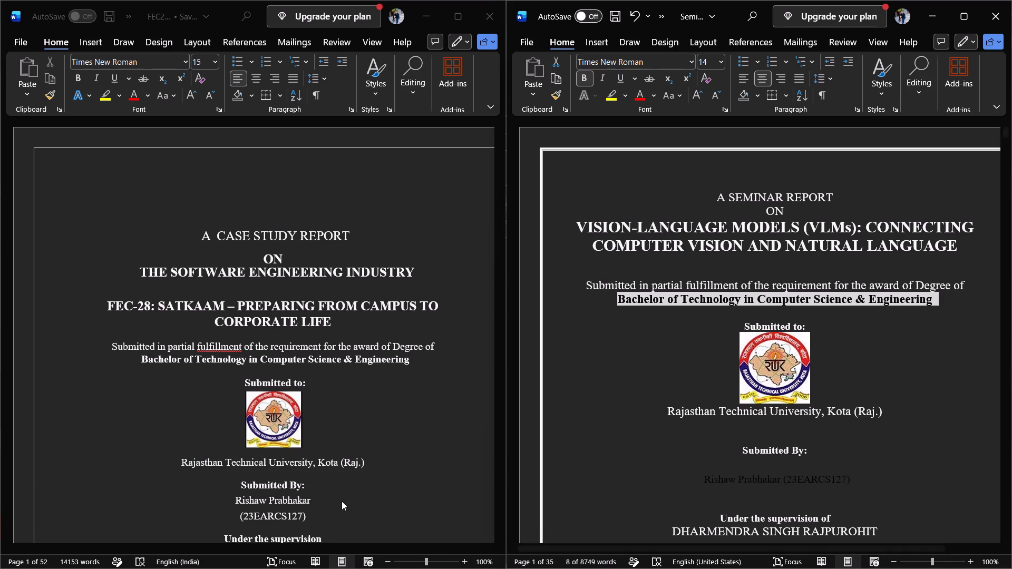
Check the submission and supervision layout on the case study report's cover page as a formatting reference.
{"action": "scroll", "coordinate": [342, 501], "scroll_direction": "down", "scroll_amount": 1}
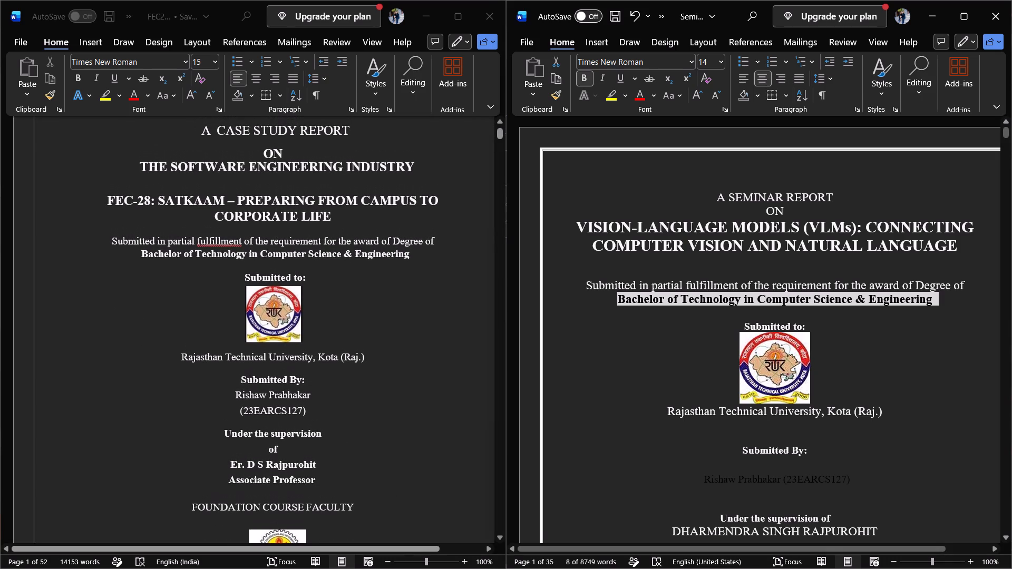
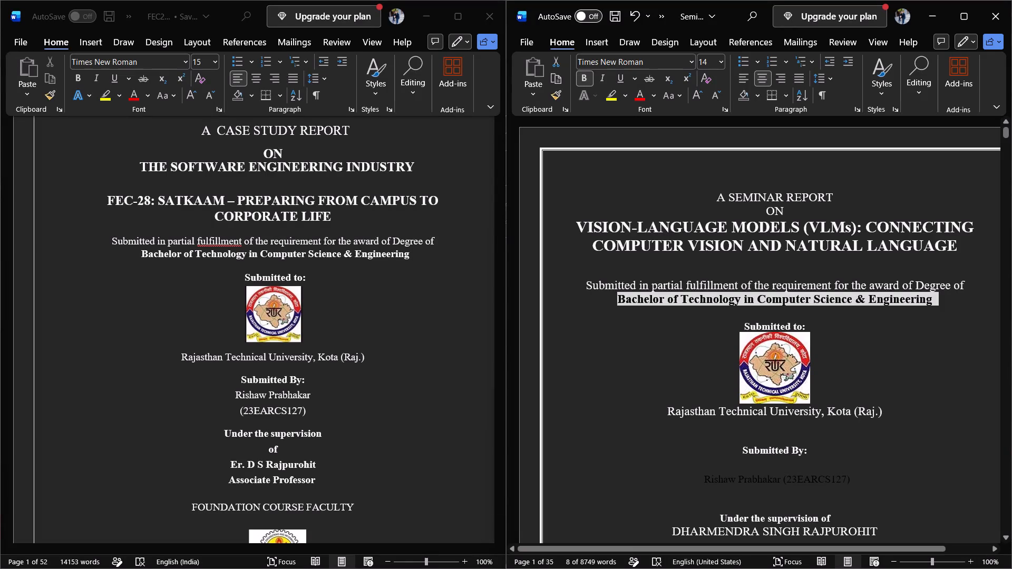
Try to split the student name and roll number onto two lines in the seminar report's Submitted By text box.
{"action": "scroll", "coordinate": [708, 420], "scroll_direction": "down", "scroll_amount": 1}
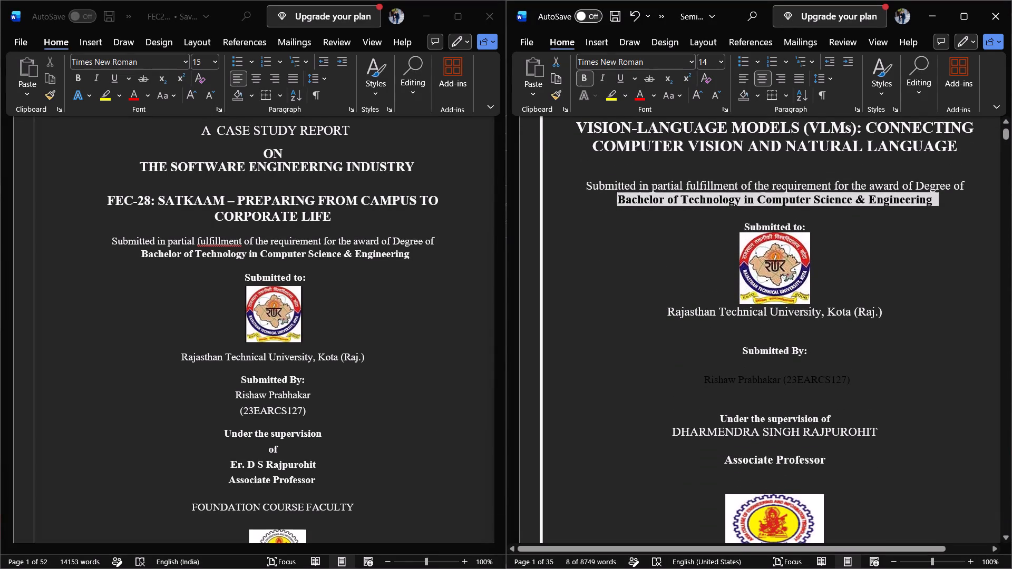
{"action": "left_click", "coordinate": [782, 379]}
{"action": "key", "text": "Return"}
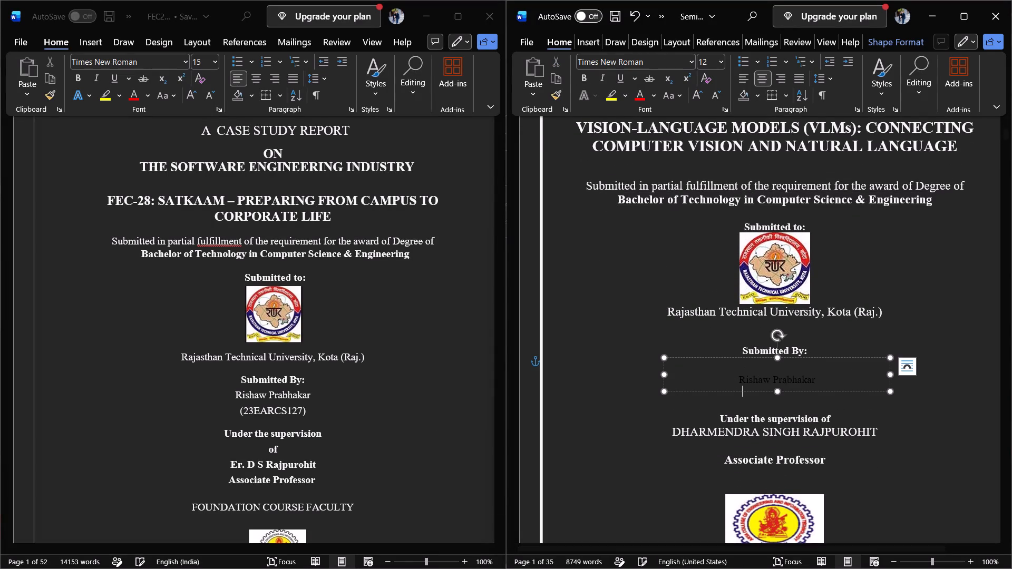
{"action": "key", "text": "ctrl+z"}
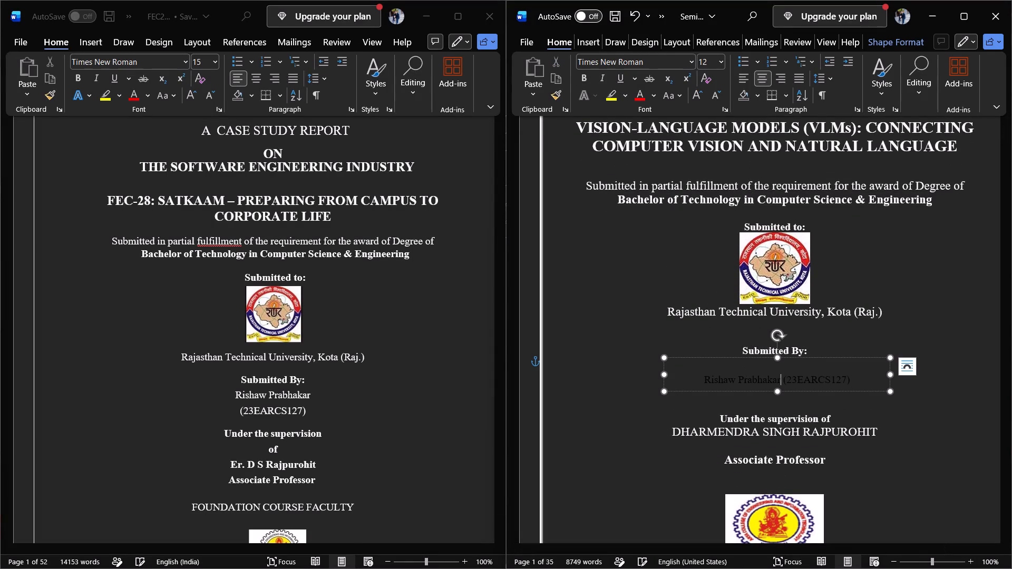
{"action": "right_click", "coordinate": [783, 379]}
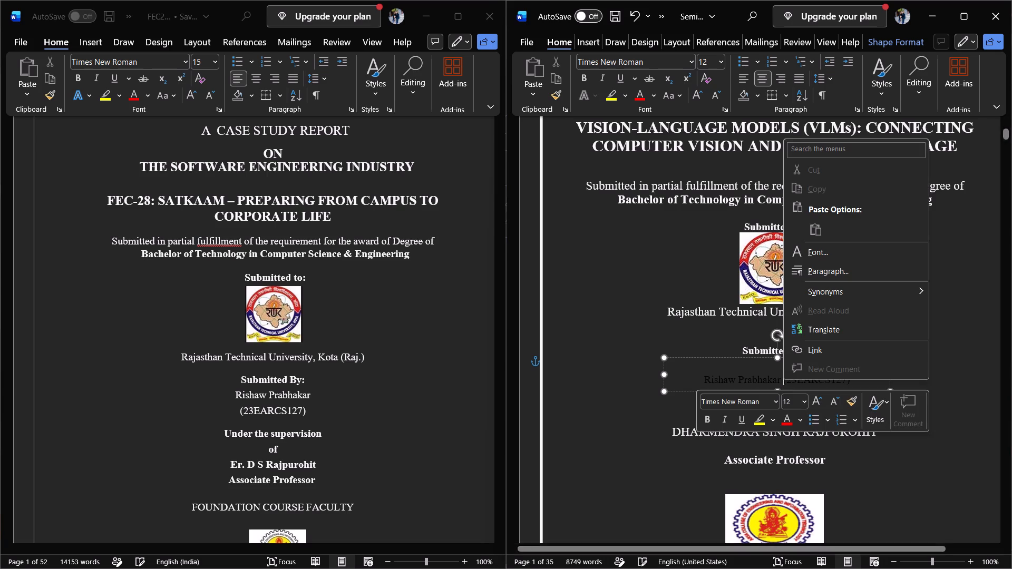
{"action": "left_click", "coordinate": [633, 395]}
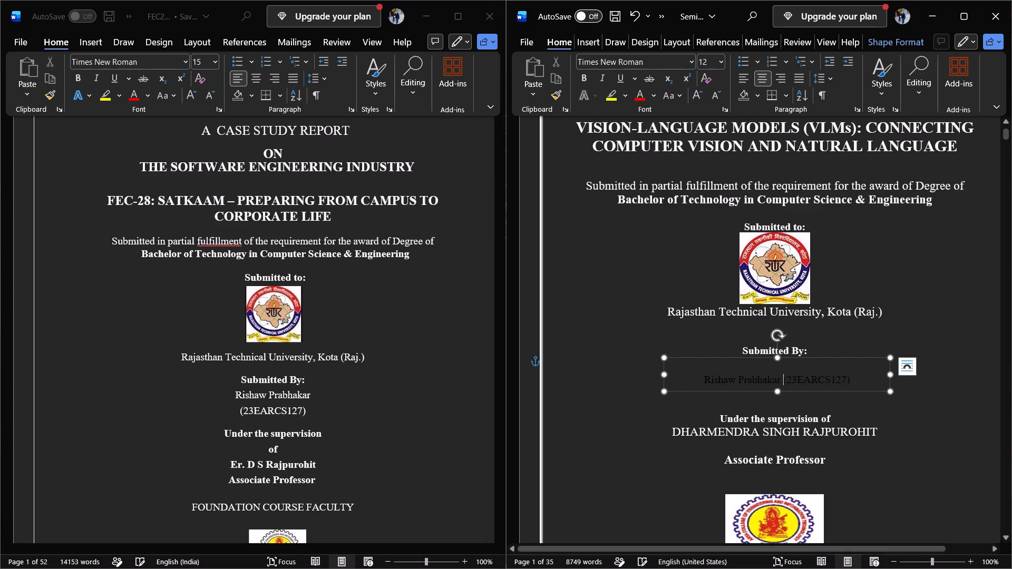
Extend the text box below Submitted By downward and place the roll number on its own line under the student name.
{"action": "left_click_drag", "start_coordinate": [778, 391], "coordinate": [778, 407]}
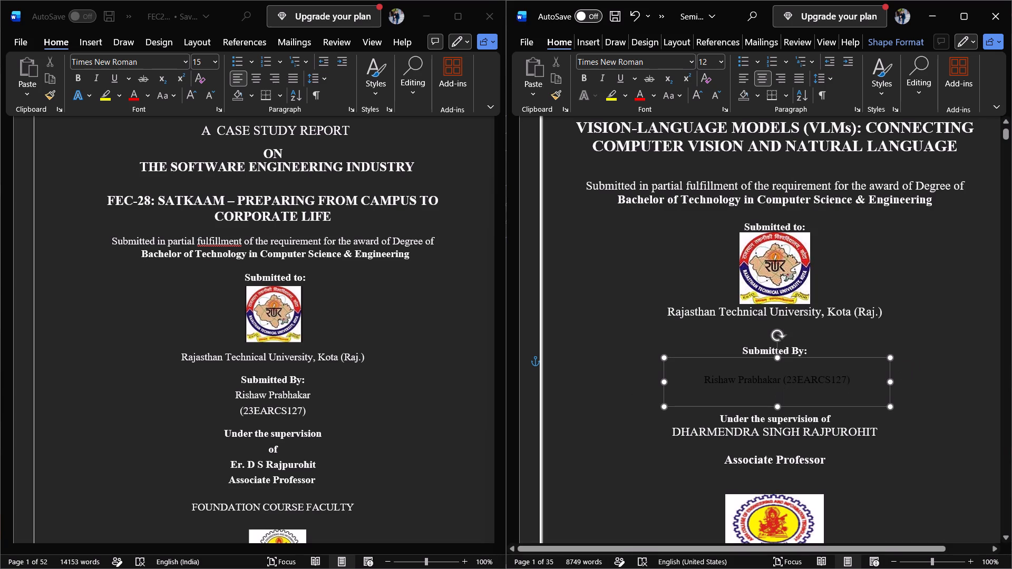
{"action": "left_click_drag", "start_coordinate": [778, 407], "coordinate": [783, 411]}
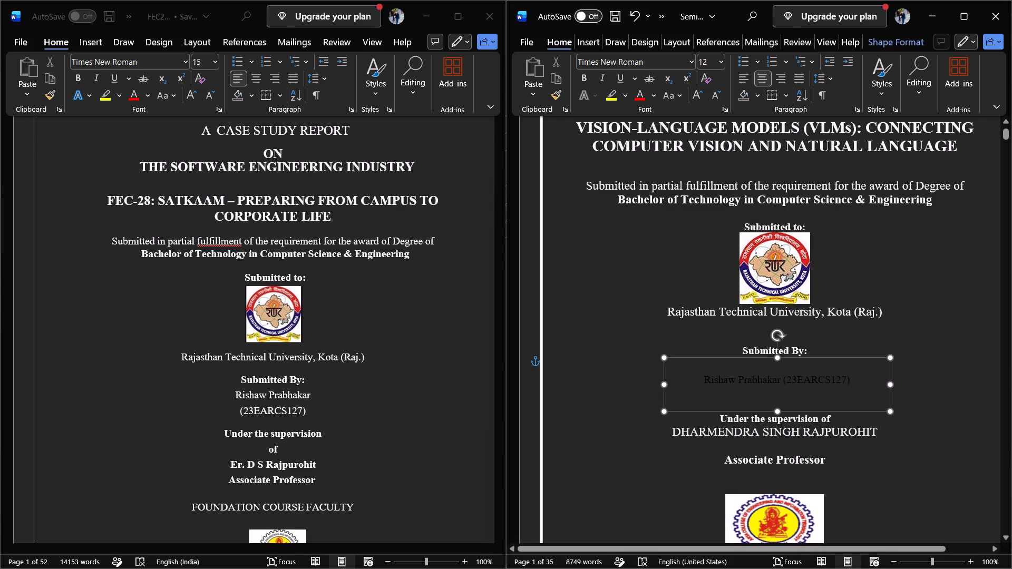
{"action": "left_click", "coordinate": [783, 378]}
{"action": "key", "text": "Return"}
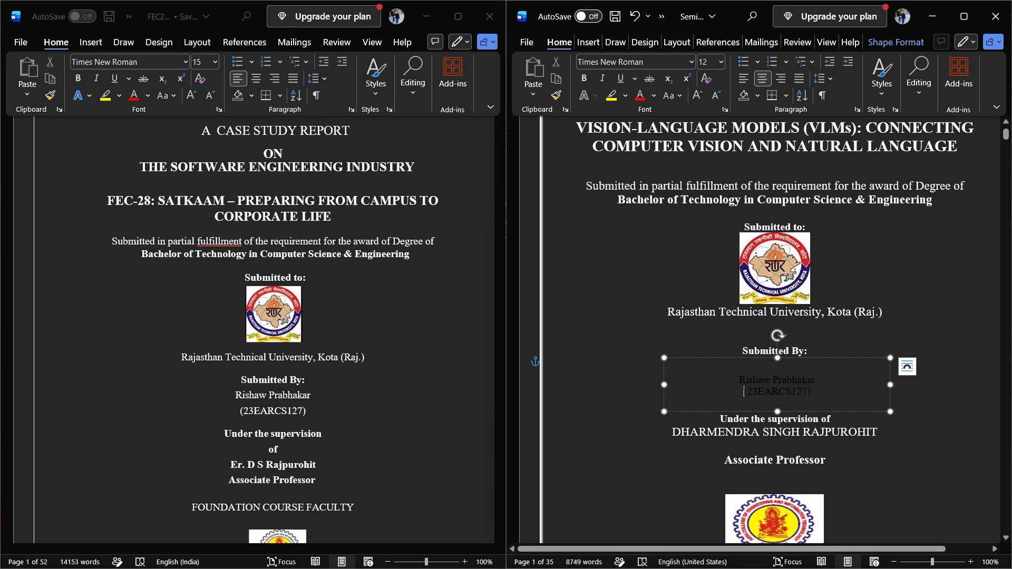
Move the word "of" onto its own line below "Under the supervision" on the seminar report's cover.
{"action": "left_click", "coordinate": [820, 419]}
{"action": "key", "text": "Return"}
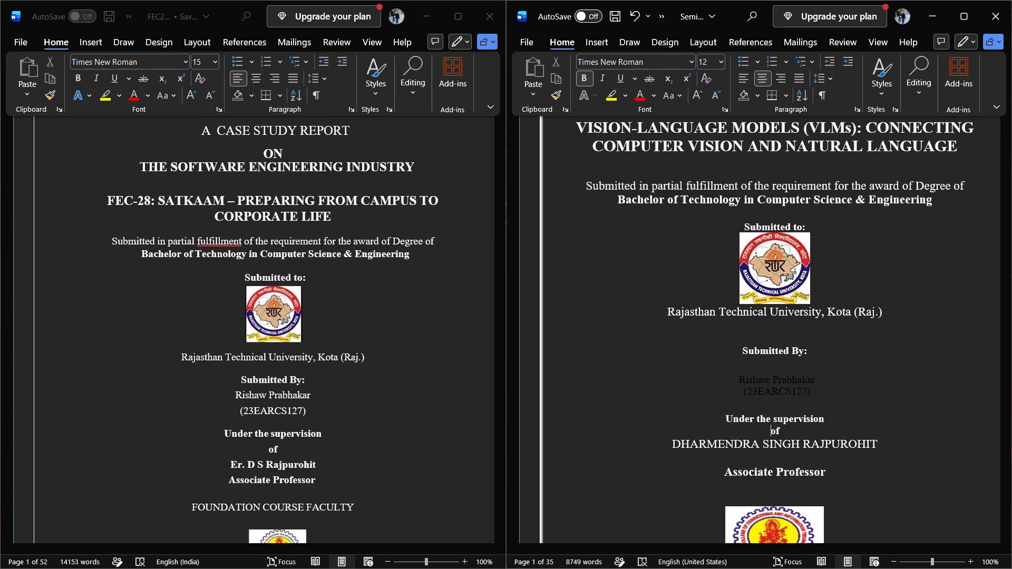
Insert four blank lines below "Session: 2026-27" on the seminar cover to lower the department and college block.
{"action": "scroll", "coordinate": [779, 492], "scroll_direction": "down", "scroll_amount": 1}
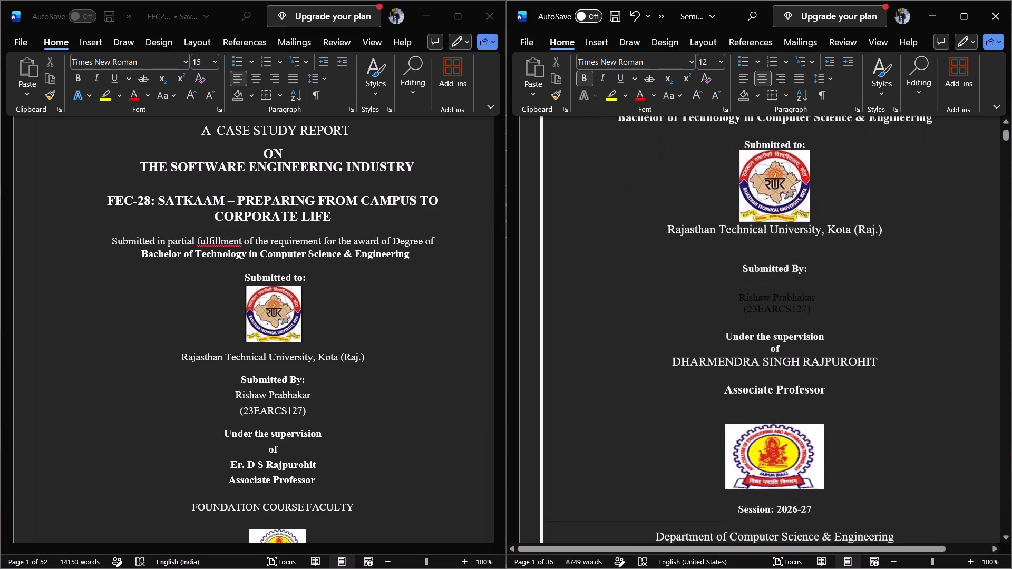
{"action": "scroll", "coordinate": [372, 471], "scroll_direction": "down", "scroll_amount": 1}
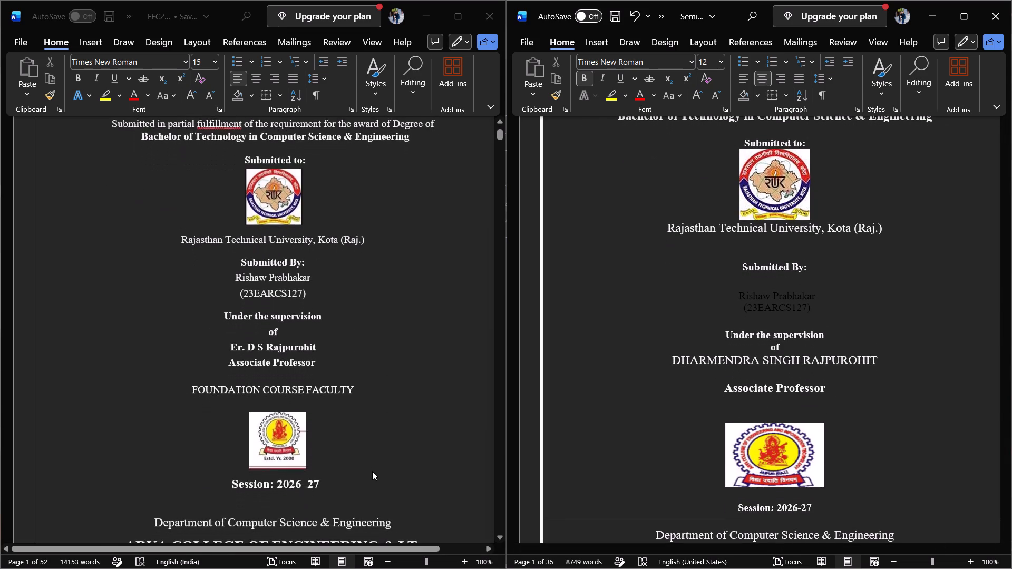
{"action": "scroll", "coordinate": [372, 471], "scroll_direction": "down", "scroll_amount": 1}
{"action": "scroll", "coordinate": [716, 516], "scroll_direction": "down", "scroll_amount": 1}
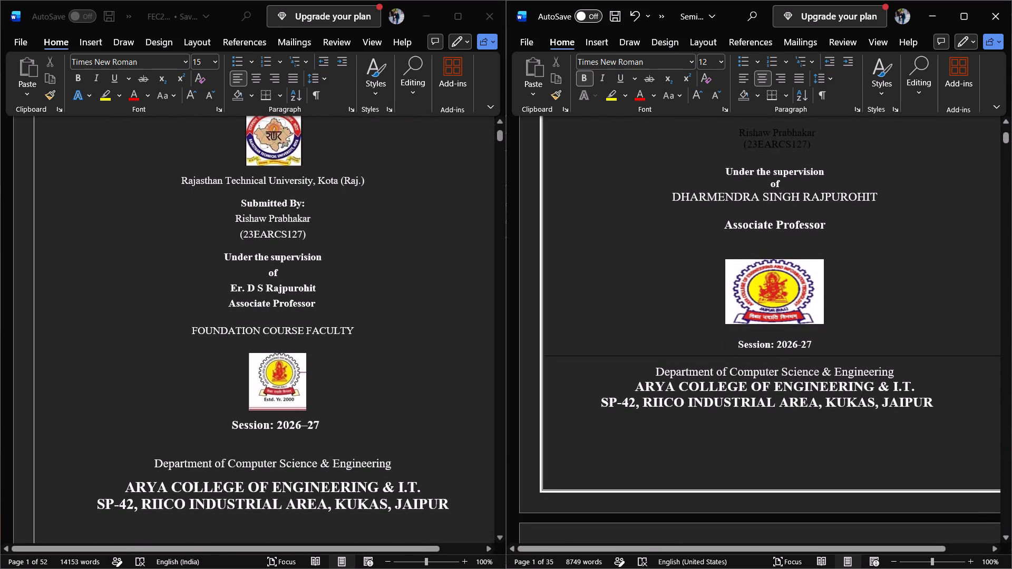
{"action": "left_click", "coordinate": [819, 345]}
{"action": "key", "text": "Return"}
{"action": "key", "text": "Return"}
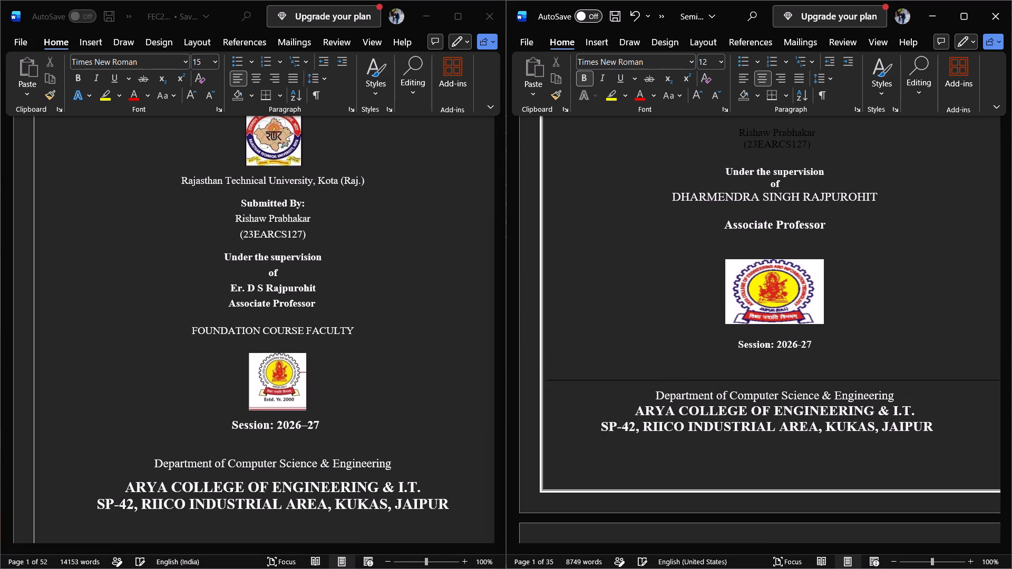
{"action": "key", "text": "Return"}
{"action": "key", "text": "Return"}
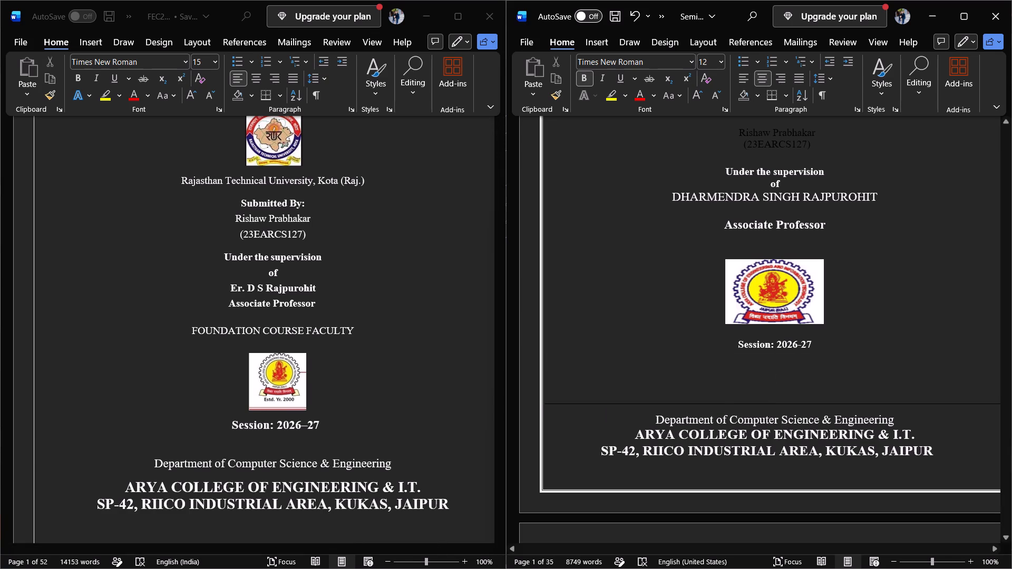
Copy the ARYA College letterhead banner from page 2 of the case study report into the seminar report's header above ACKNOWLEDGMENT.
{"action": "scroll", "coordinate": [463, 398], "scroll_direction": "down", "scroll_amount": 2}
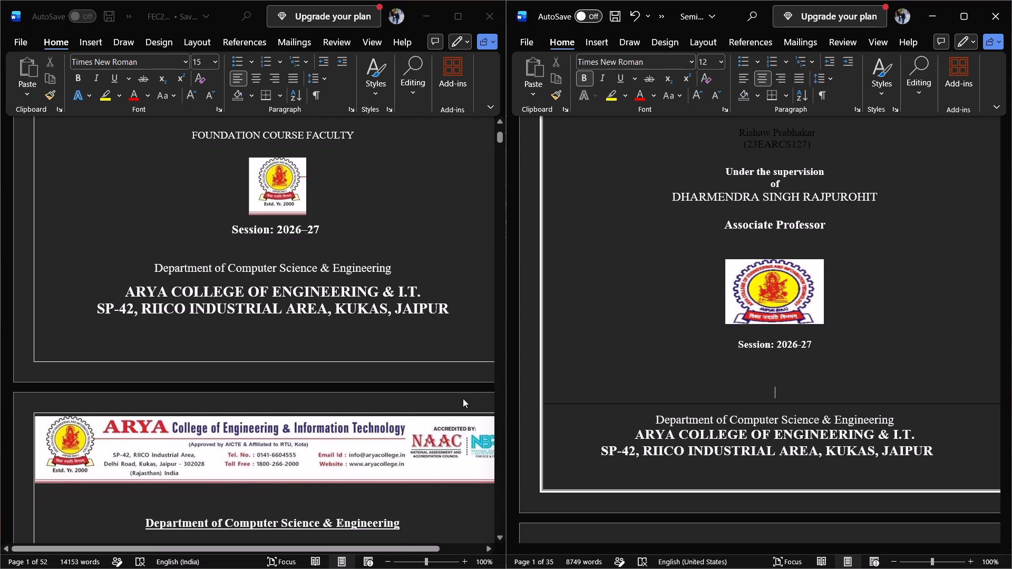
{"action": "left_click", "coordinate": [199, 436]}
{"action": "left_click", "coordinate": [199, 437]}
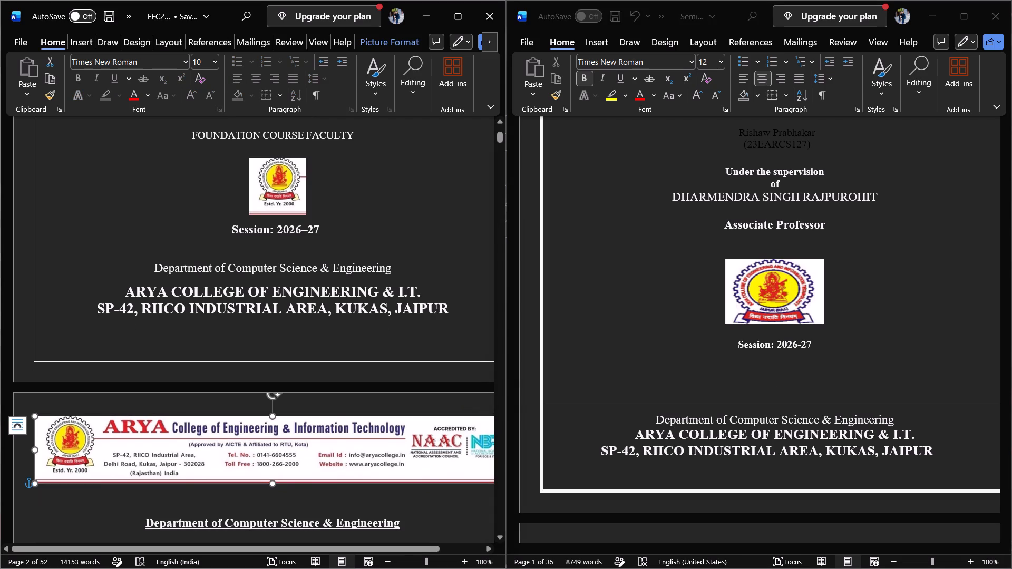
{"action": "key", "text": "ctrl+c"}
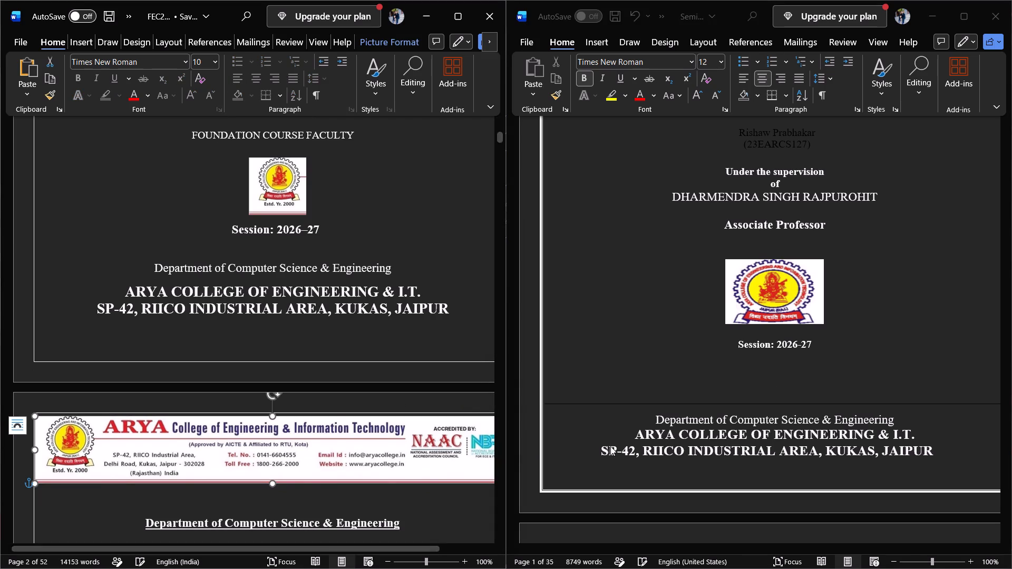
{"action": "scroll", "coordinate": [612, 445], "scroll_direction": "down", "scroll_amount": 1}
{"action": "left_click", "coordinate": [785, 285]}
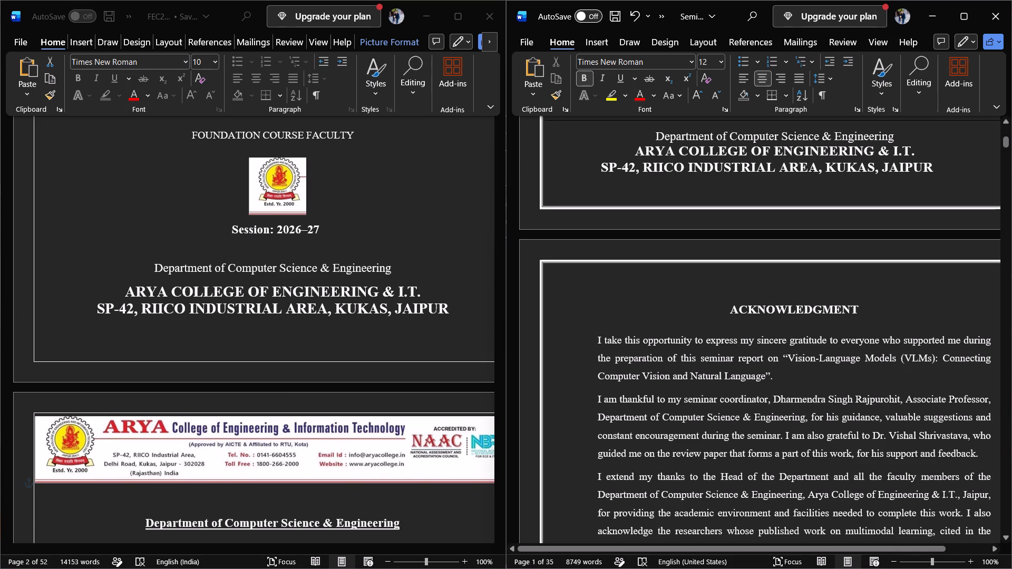
{"action": "triple_click", "coordinate": [768, 284]}
{"action": "left_click", "coordinate": [729, 281]}
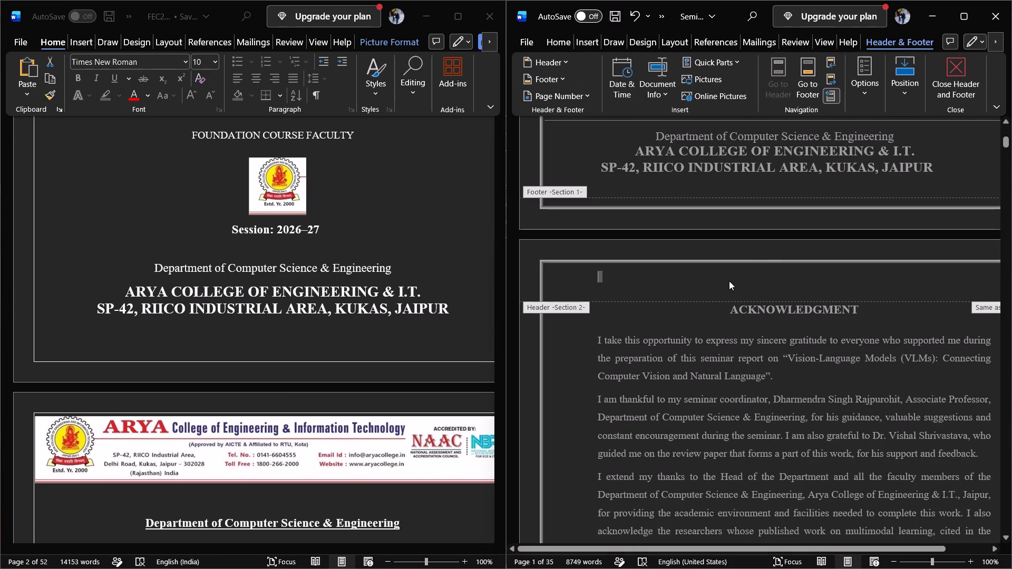
{"action": "key", "text": "ctrl+v"}
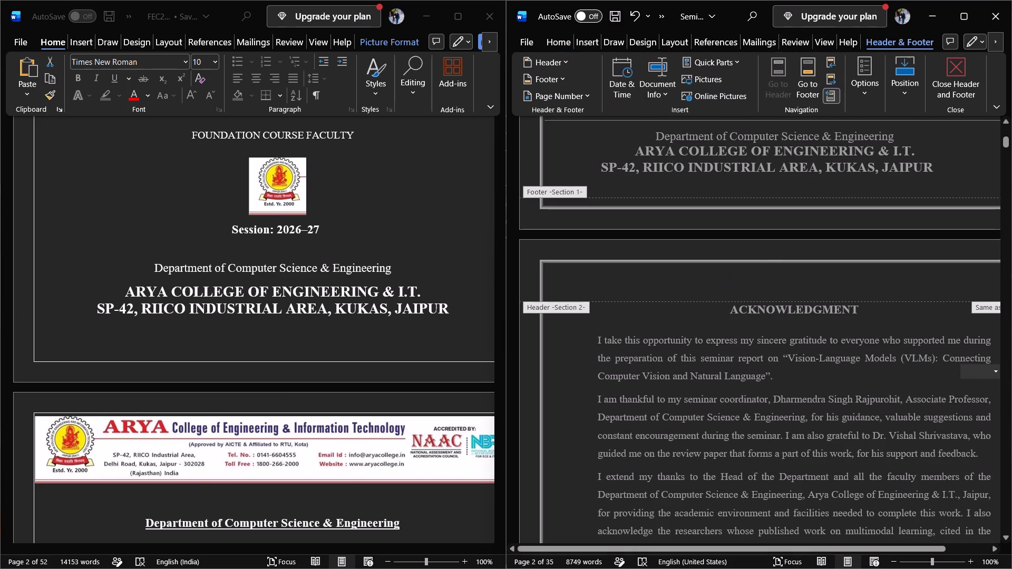
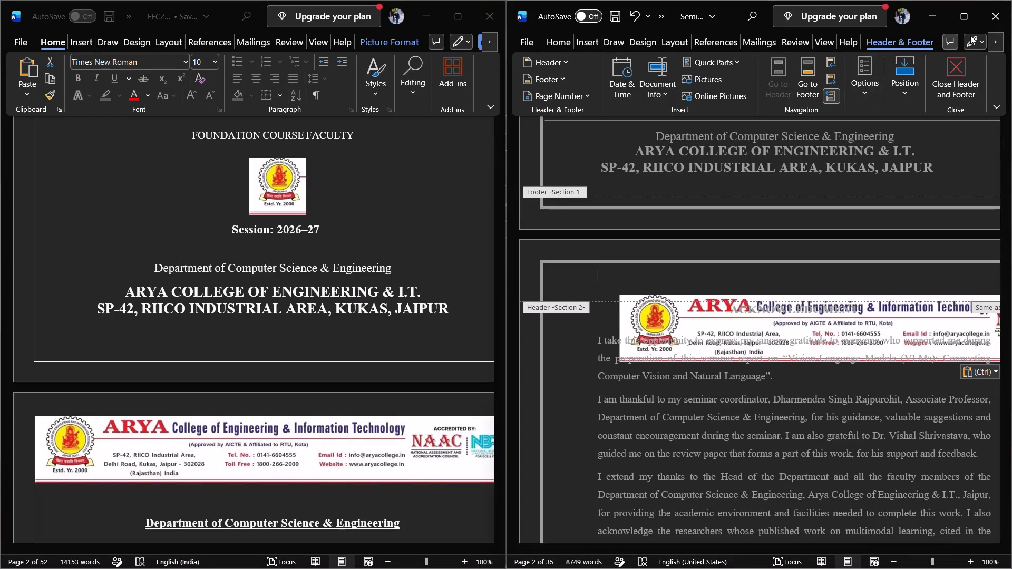
Set the seminar report's header distance from the top of the page to 0.7 cm.
{"action": "left_click", "coordinate": [964, 13]}
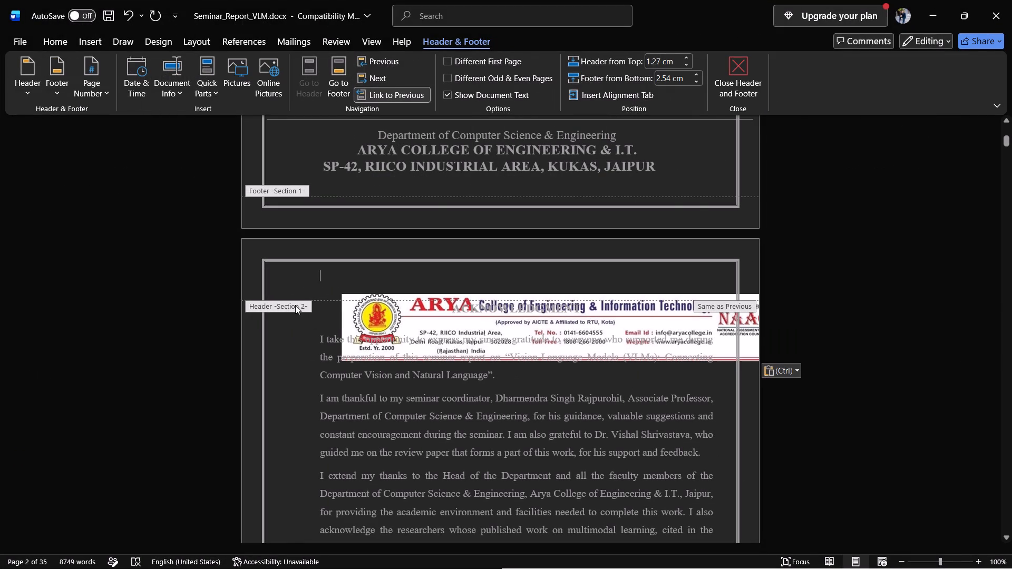
{"action": "left_click", "coordinate": [323, 300]}
{"action": "left_click", "coordinate": [685, 55]}
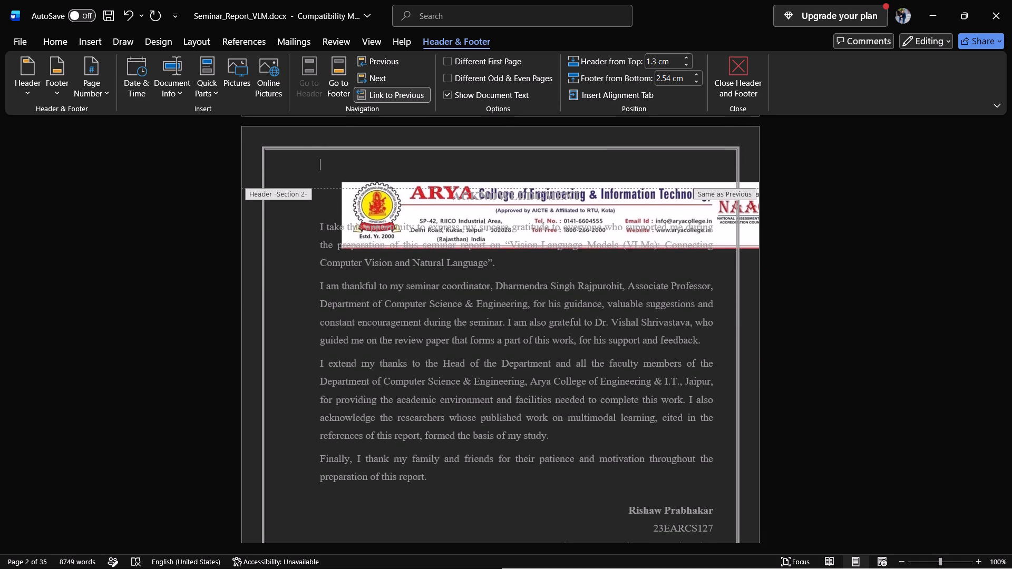
{"action": "scroll", "coordinate": [330, 268], "scroll_direction": "right", "scroll_amount": 1}
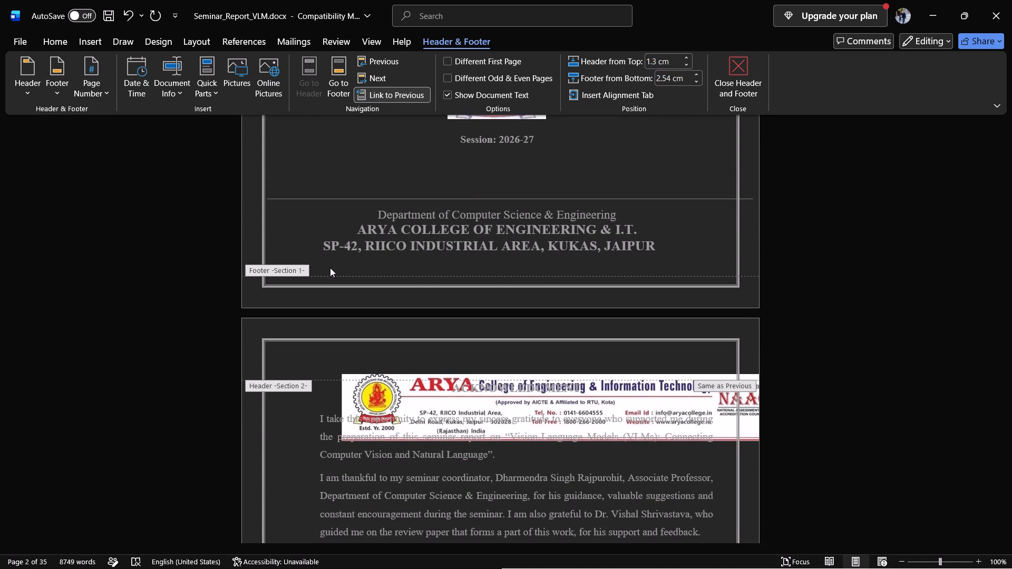
{"action": "left_click", "coordinate": [684, 61]}
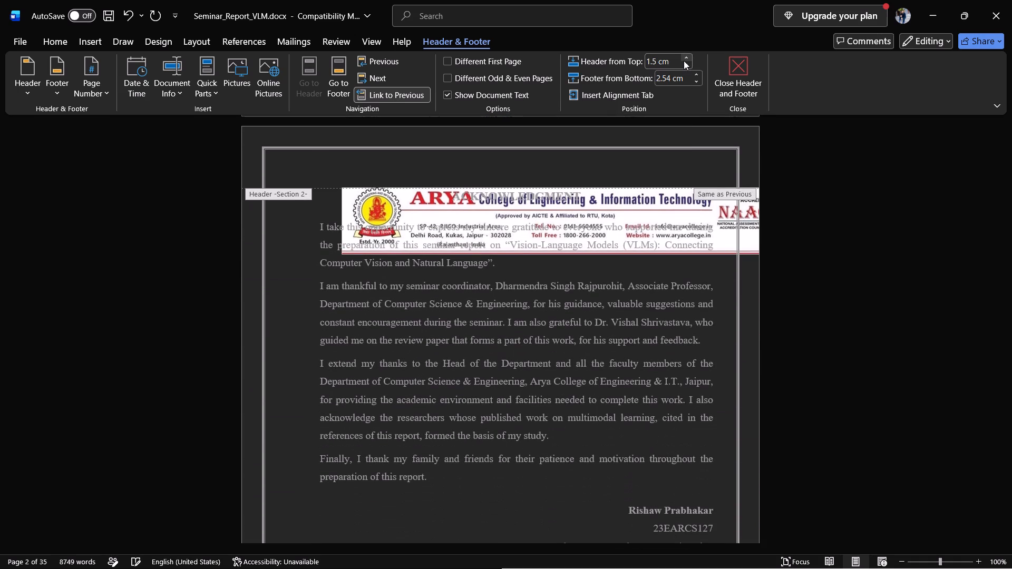
{"action": "left_click", "coordinate": [684, 61]}
{"action": "triple_click", "coordinate": [684, 61]}
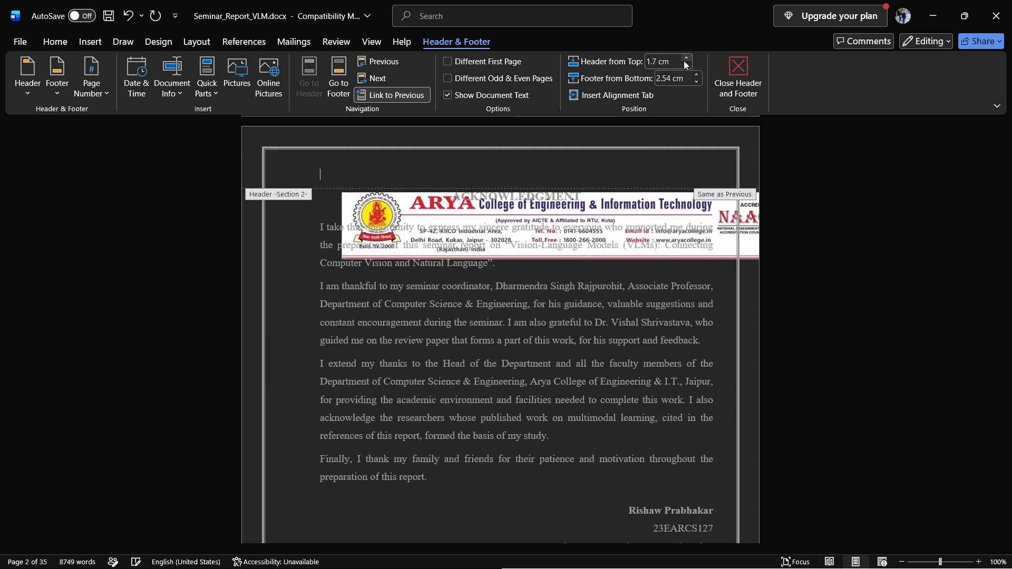
{"action": "left_click", "coordinate": [684, 61]}
{"action": "triple_click", "coordinate": [688, 61]}
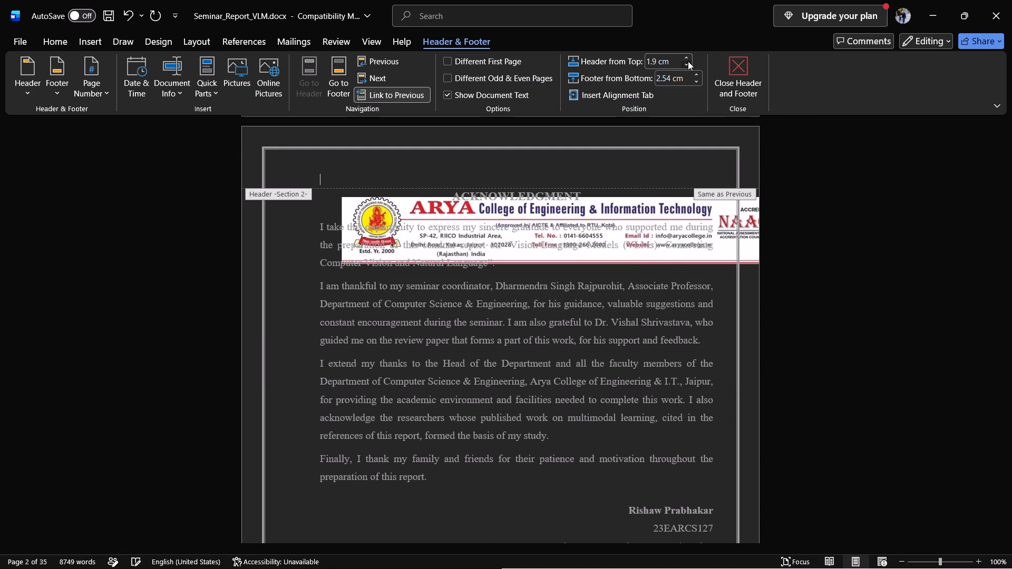
{"action": "triple_click", "coordinate": [688, 61]}
{"action": "triple_click", "coordinate": [688, 61]}
{"action": "triple_click", "coordinate": [688, 61]}
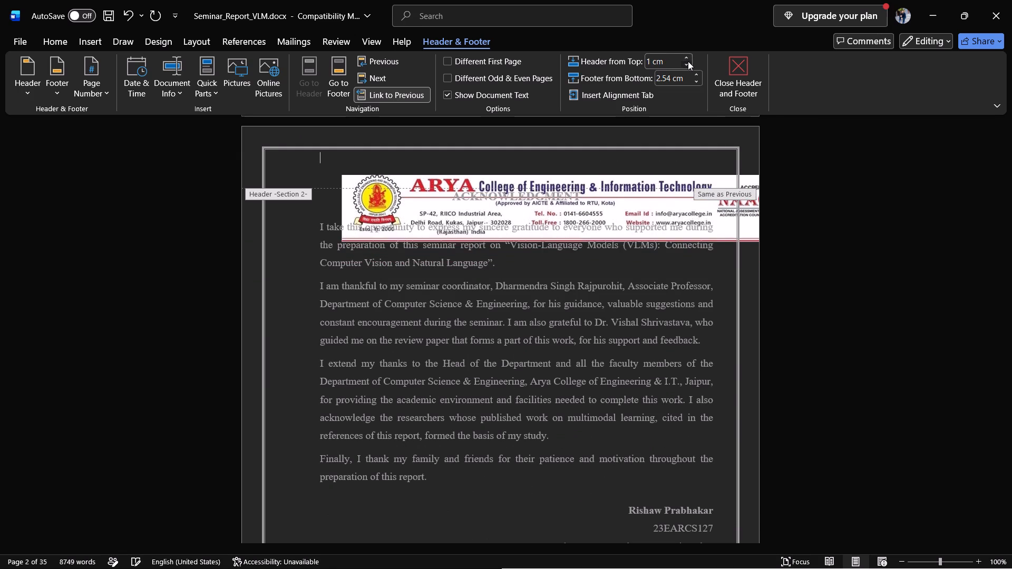
{"action": "left_click", "coordinate": [688, 61]}
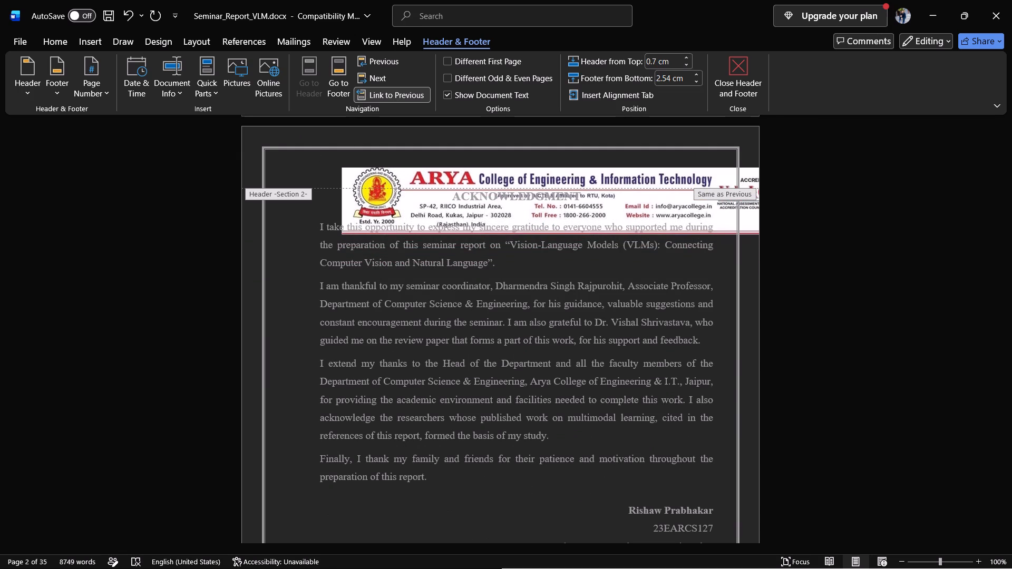
Set the footer distance from the bottom of the page to 2.6 cm.
{"action": "triple_click", "coordinate": [695, 79]}
{"action": "double_click", "coordinate": [695, 79]}
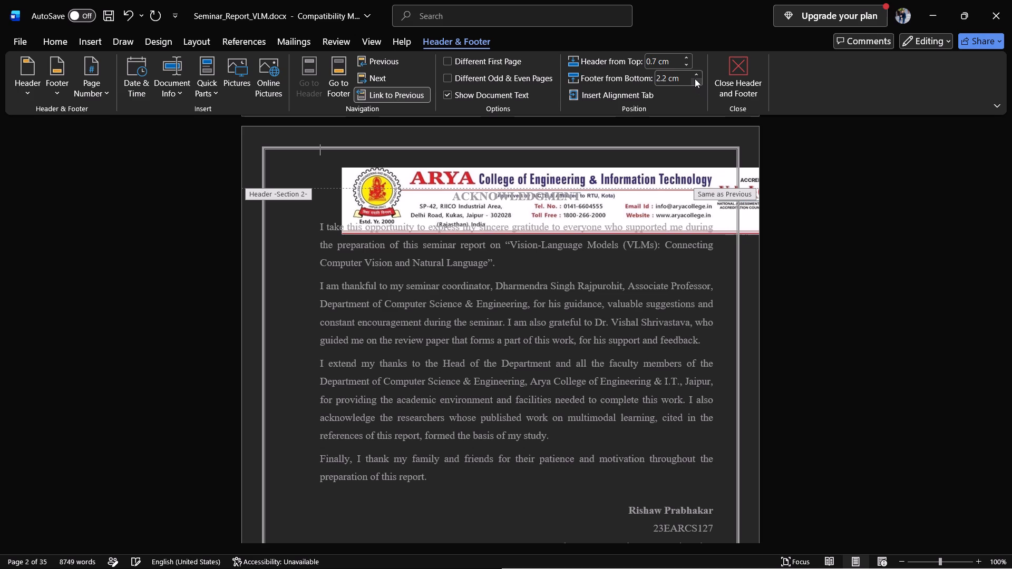
{"action": "triple_click", "coordinate": [695, 73]}
{"action": "double_click", "coordinate": [695, 73]}
Move the ARYA College letterhead banner on the ACKNOWLEDGMENT page leftward and slightly up, roughly across the width of the page border.
{"action": "left_click", "coordinate": [592, 175]}
{"action": "left_click_drag", "start_coordinate": [592, 175], "coordinate": [526, 145]}
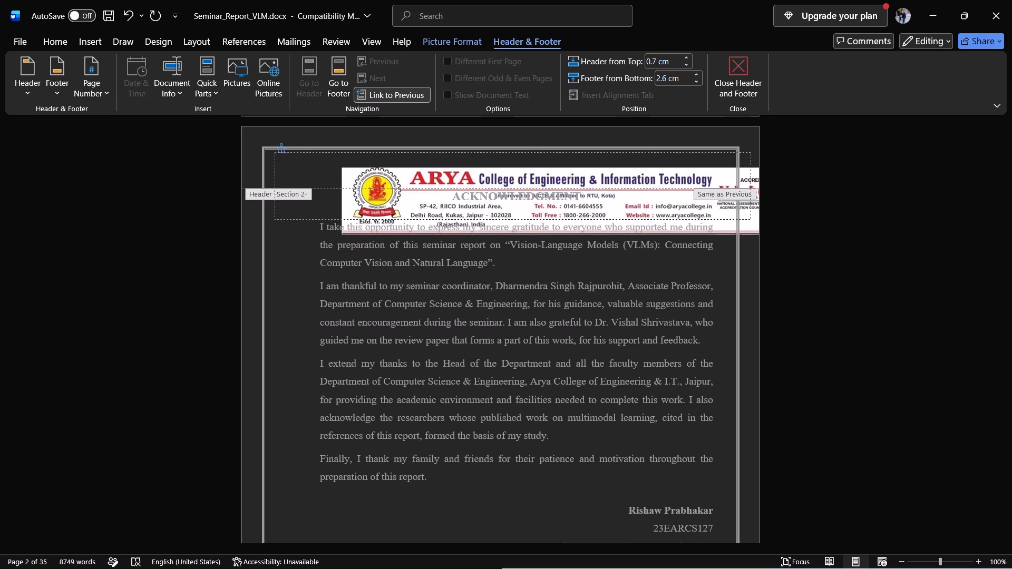
{"action": "left_click_drag", "start_coordinate": [526, 145], "coordinate": [520, 148]}
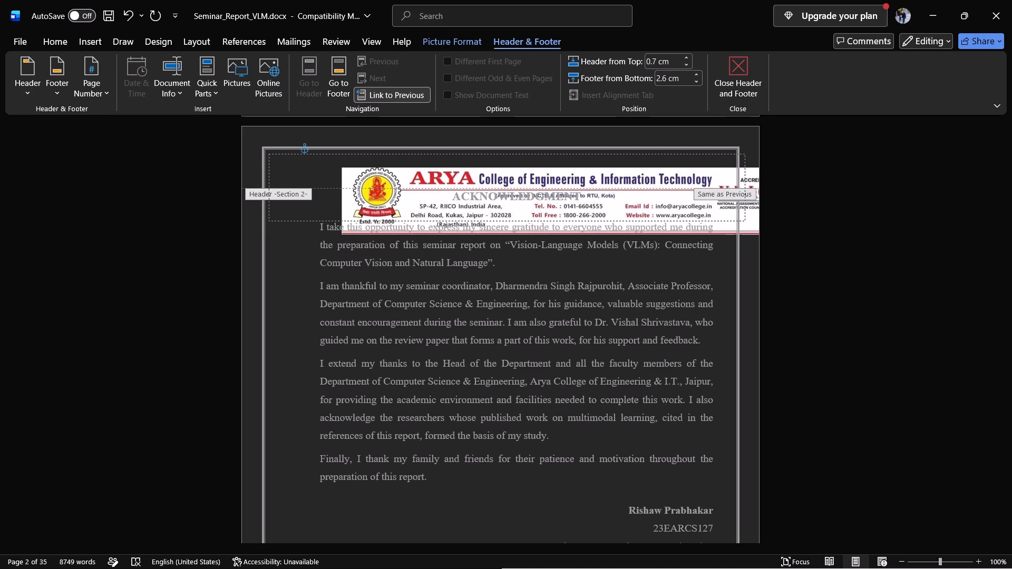
{"action": "left_click_drag", "start_coordinate": [520, 148], "coordinate": [517, 144]}
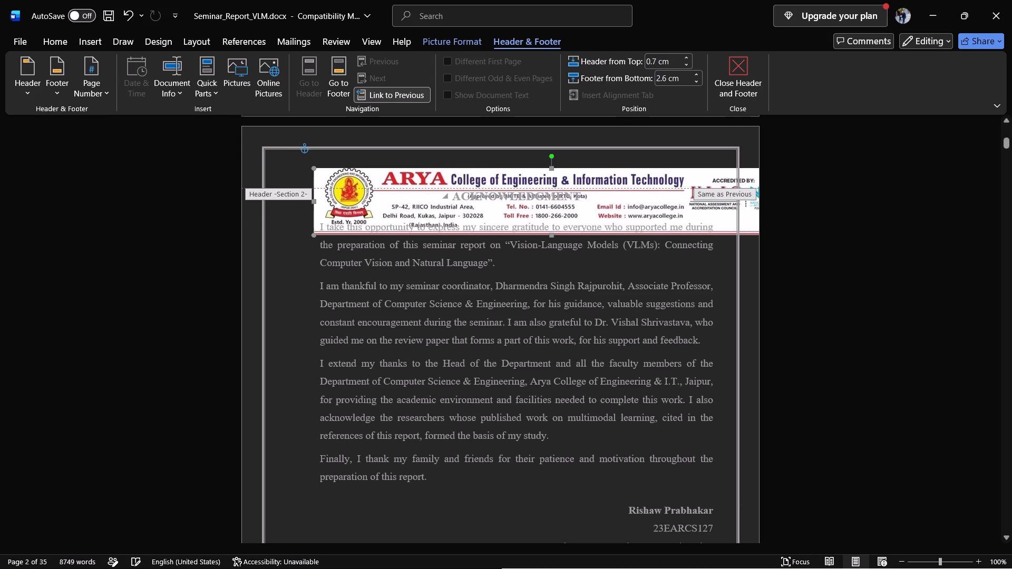
{"action": "left_click_drag", "start_coordinate": [518, 191], "coordinate": [473, 175]}
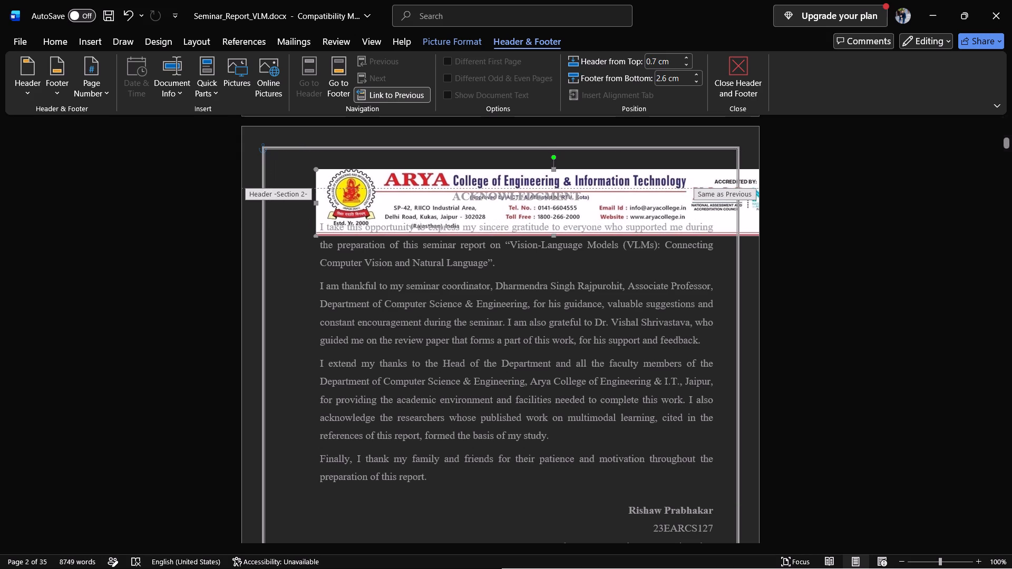
{"action": "left_click_drag", "start_coordinate": [697, 212], "coordinate": [533, 205]}
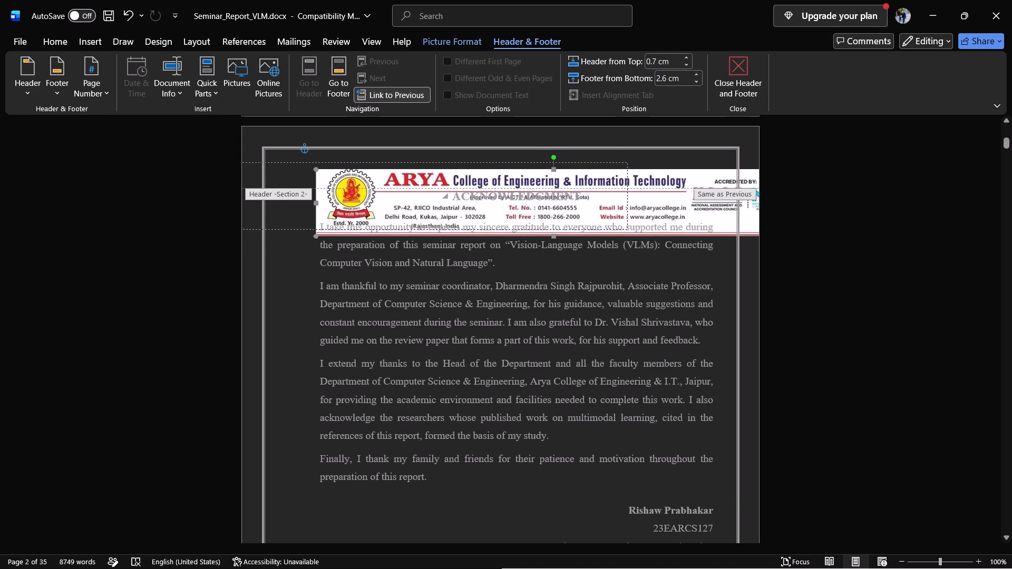
{"action": "left_click_drag", "start_coordinate": [533, 205], "coordinate": [534, 205]}
{"action": "left_click_drag", "start_coordinate": [620, 206], "coordinate": [683, 174]}
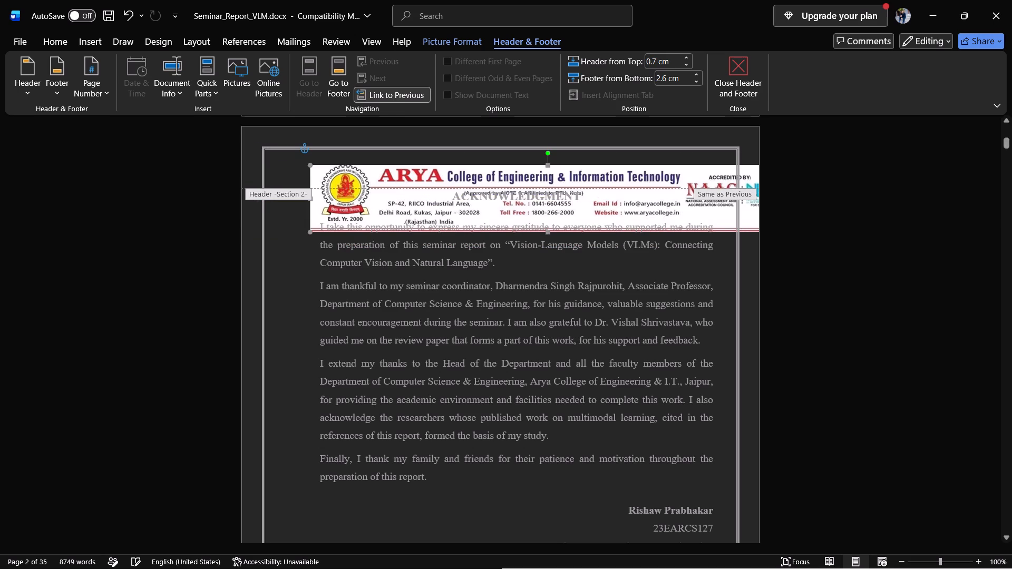
{"action": "left_click", "coordinate": [568, 176]}
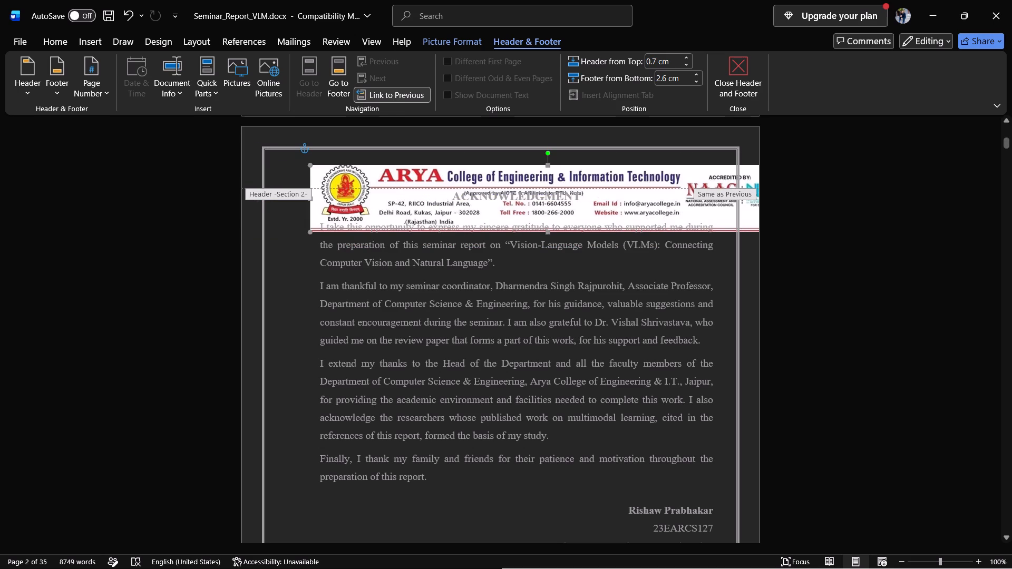
{"action": "left_click", "coordinate": [315, 175]}
{"action": "left_click_drag", "start_coordinate": [318, 175], "coordinate": [280, 168]}
{"action": "left_click_drag", "start_coordinate": [385, 204], "coordinate": [271, 176]}
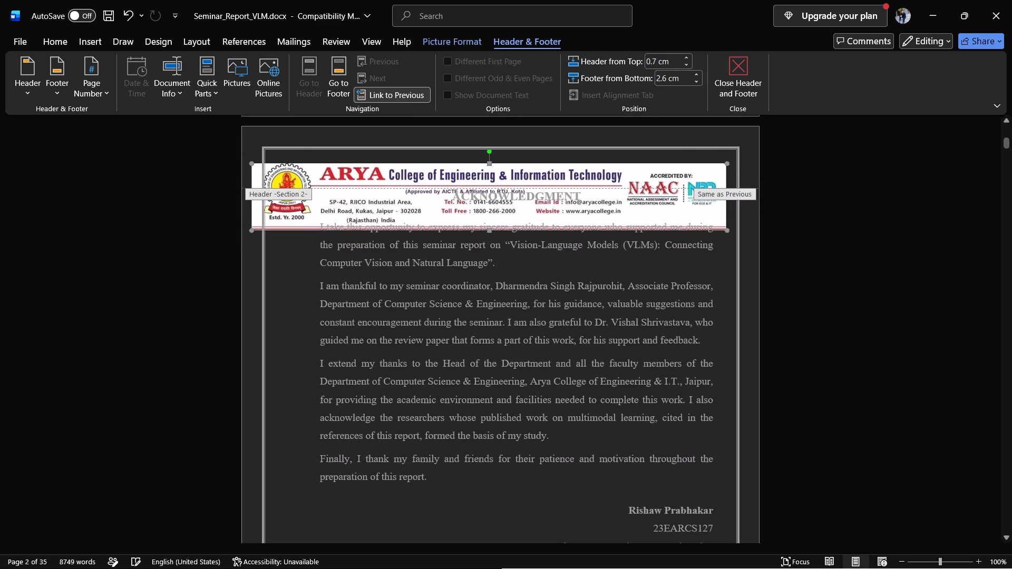
{"action": "left_click_drag", "start_coordinate": [571, 165], "coordinate": [512, 112]}
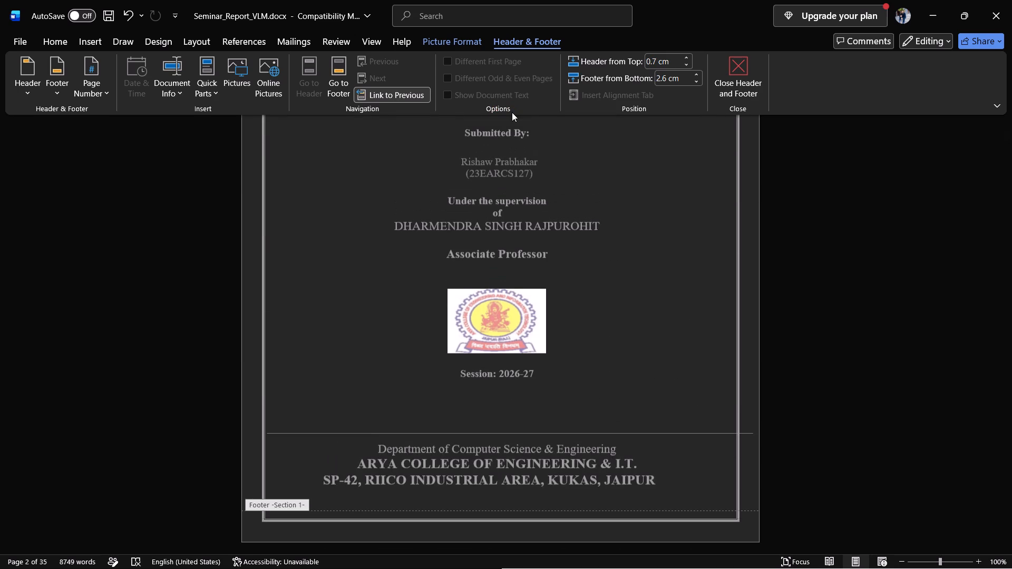
Raise the letterhead banner over the page border's top line and shift it to the page's left edge, clear of the acknowledgment paragraphs.
{"action": "scroll", "coordinate": [462, 374], "scroll_direction": "down", "scroll_amount": 2}
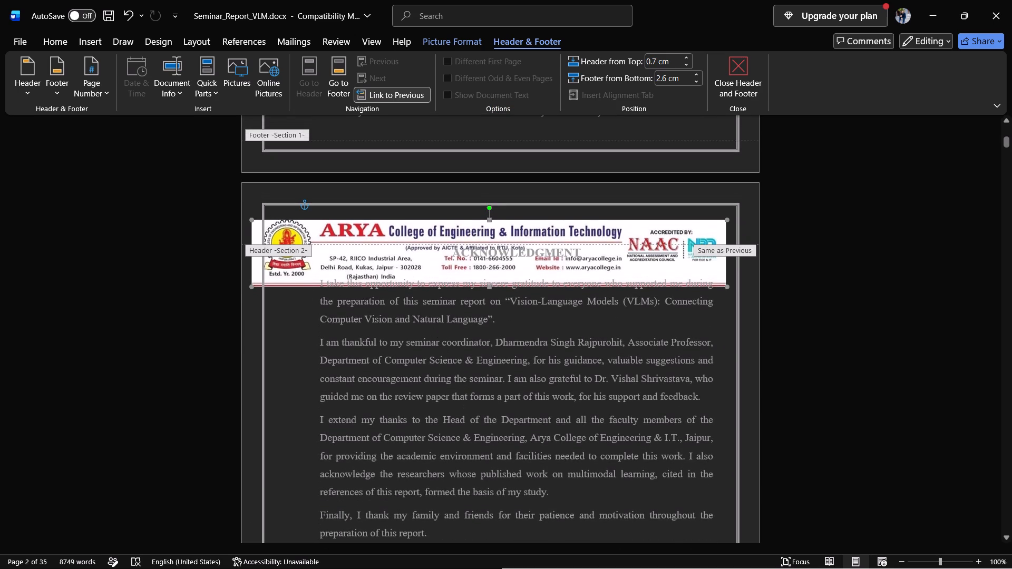
{"action": "left_click_drag", "start_coordinate": [417, 259], "coordinate": [426, 236]}
{"action": "left_click_drag", "start_coordinate": [420, 264], "coordinate": [354, 233]}
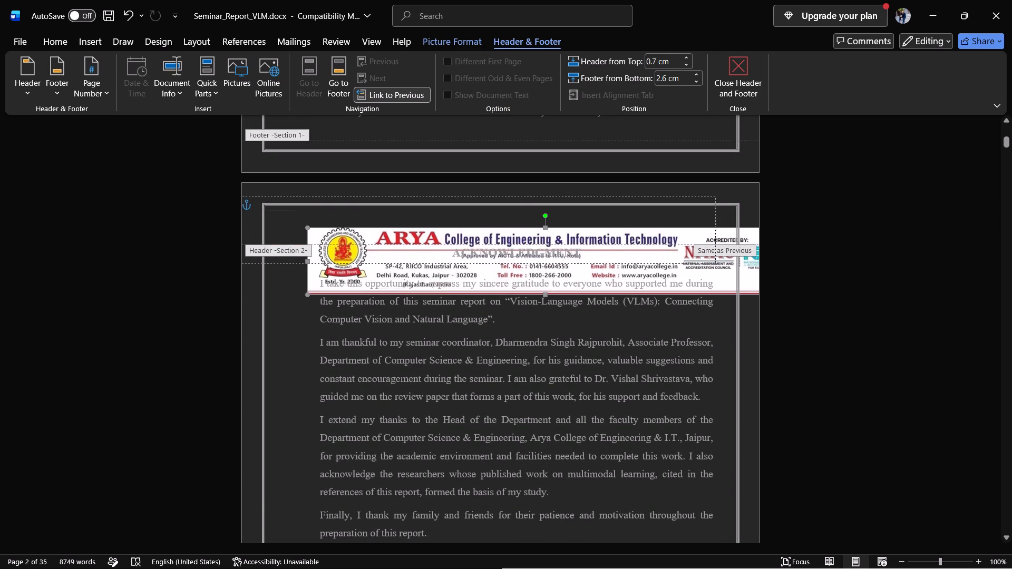
{"action": "left_click_drag", "start_coordinate": [354, 233], "coordinate": [359, 238]}
{"action": "left_click", "coordinate": [359, 238]}
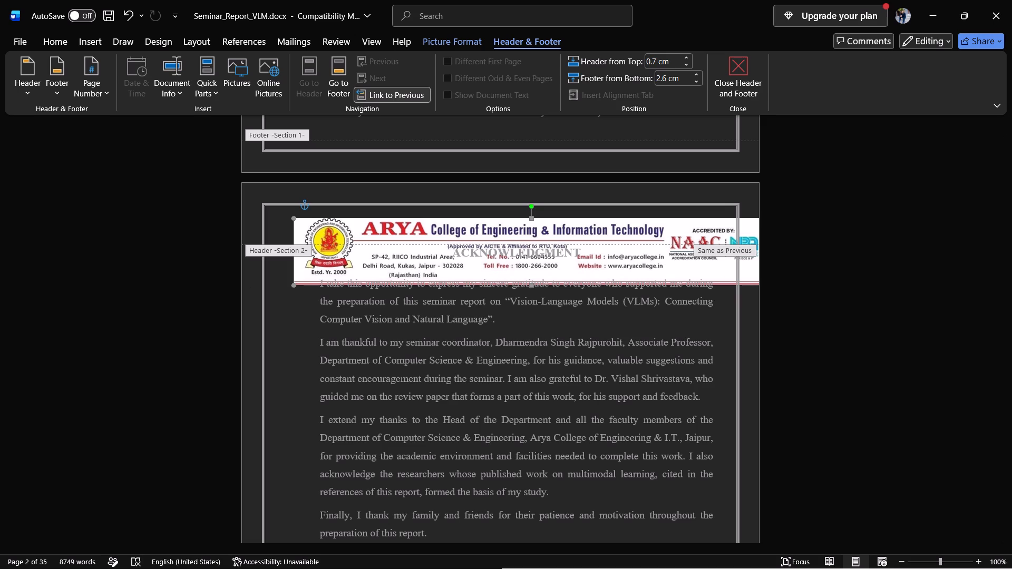
{"action": "left_click_drag", "start_coordinate": [359, 238], "coordinate": [308, 220]}
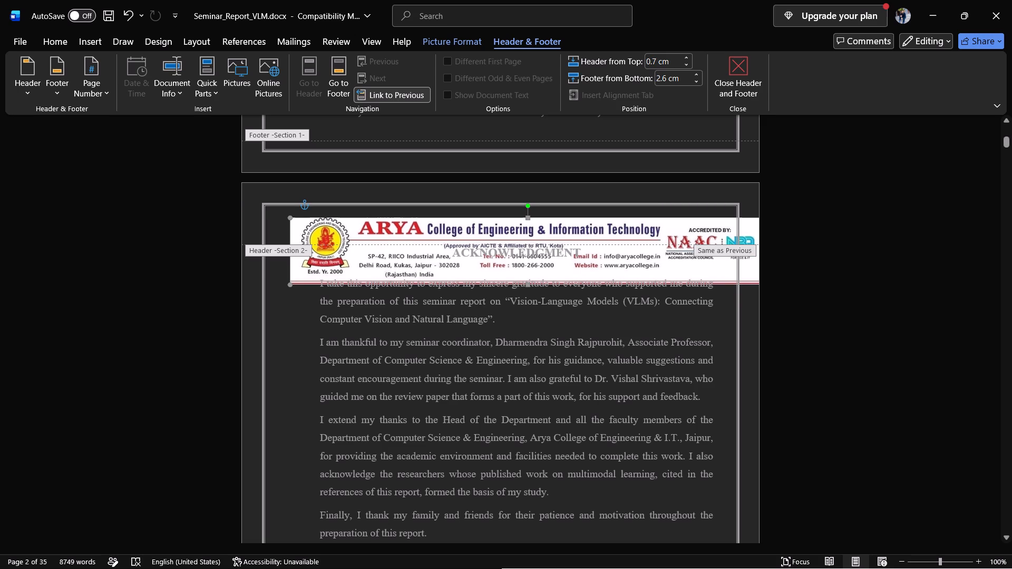
{"action": "left_click", "coordinate": [443, 234]}
{"action": "left_click_drag", "start_coordinate": [443, 234], "coordinate": [328, 191]}
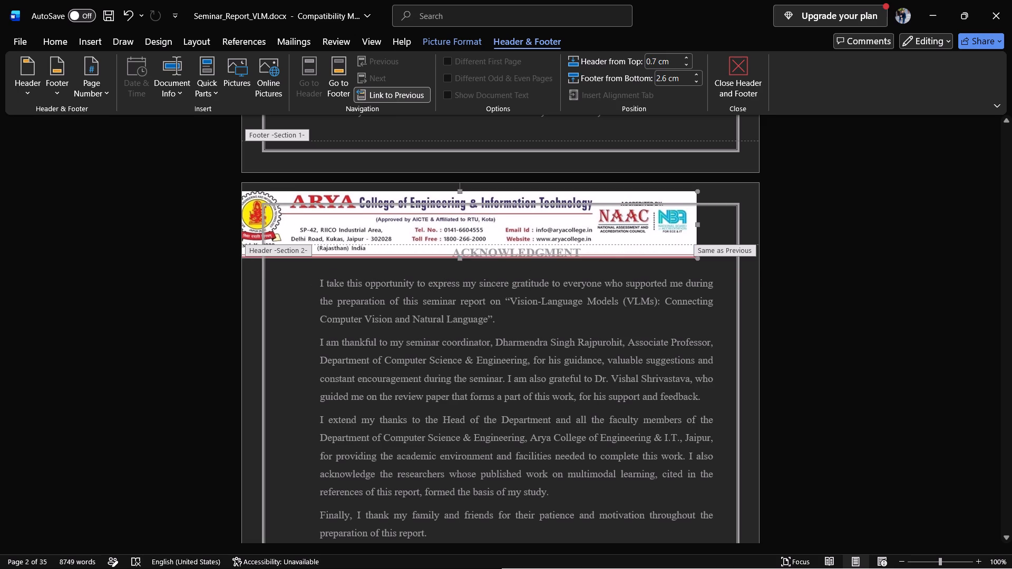
Widen the letterhead banner by stretching its right edge out to the page border.
{"action": "left_click", "coordinate": [598, 234]}
{"action": "left_click_drag", "start_coordinate": [699, 222], "coordinate": [733, 222]}
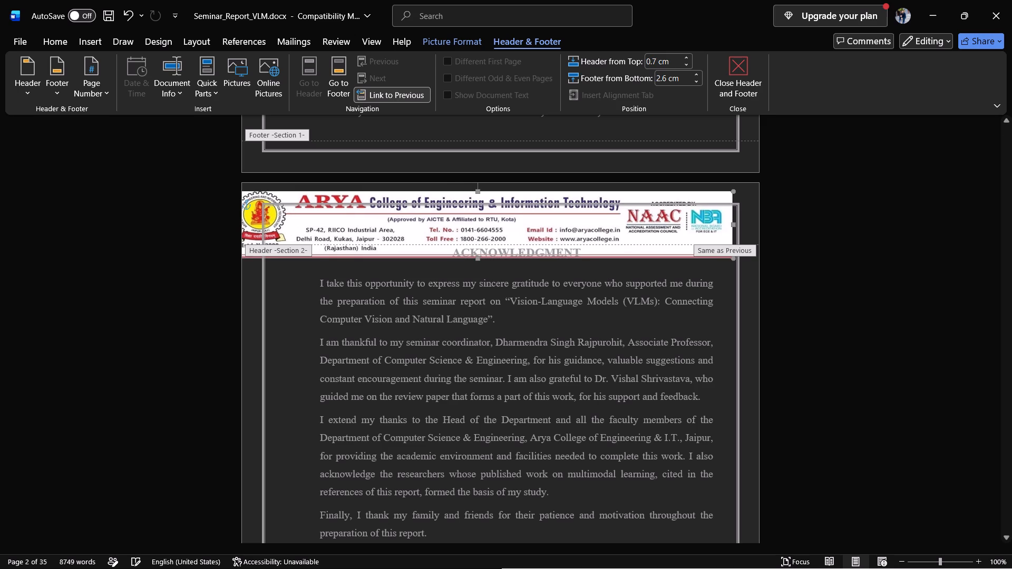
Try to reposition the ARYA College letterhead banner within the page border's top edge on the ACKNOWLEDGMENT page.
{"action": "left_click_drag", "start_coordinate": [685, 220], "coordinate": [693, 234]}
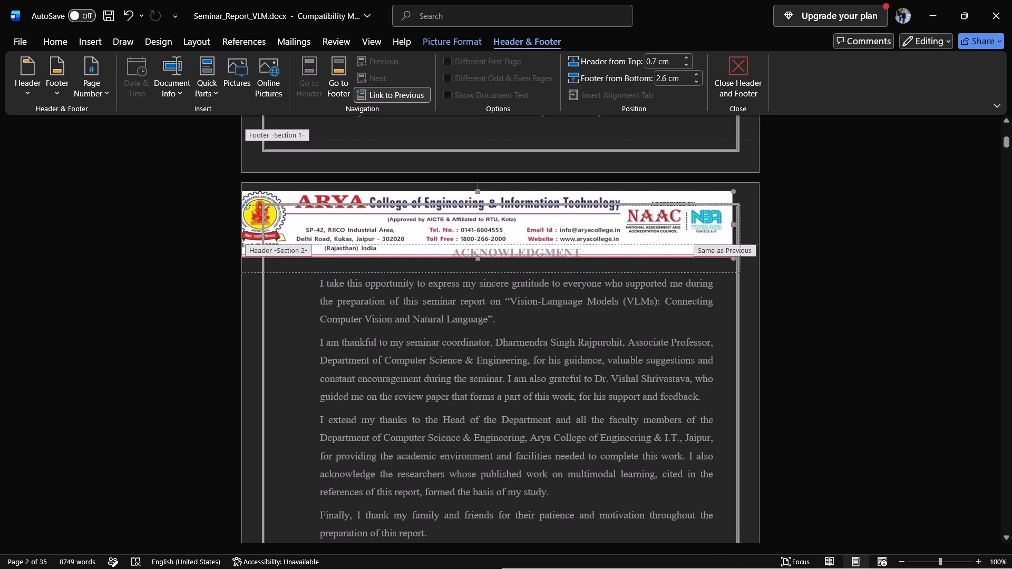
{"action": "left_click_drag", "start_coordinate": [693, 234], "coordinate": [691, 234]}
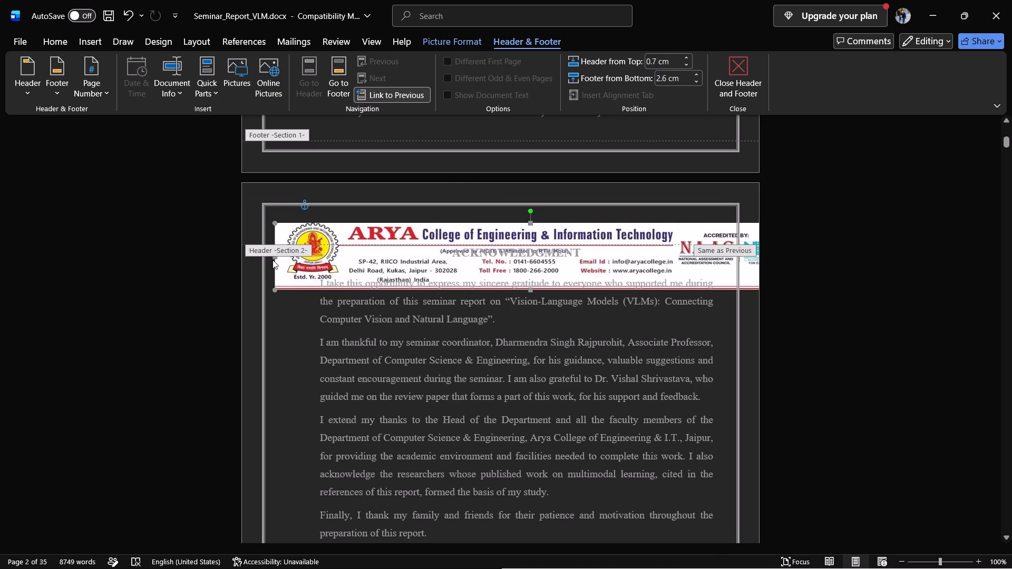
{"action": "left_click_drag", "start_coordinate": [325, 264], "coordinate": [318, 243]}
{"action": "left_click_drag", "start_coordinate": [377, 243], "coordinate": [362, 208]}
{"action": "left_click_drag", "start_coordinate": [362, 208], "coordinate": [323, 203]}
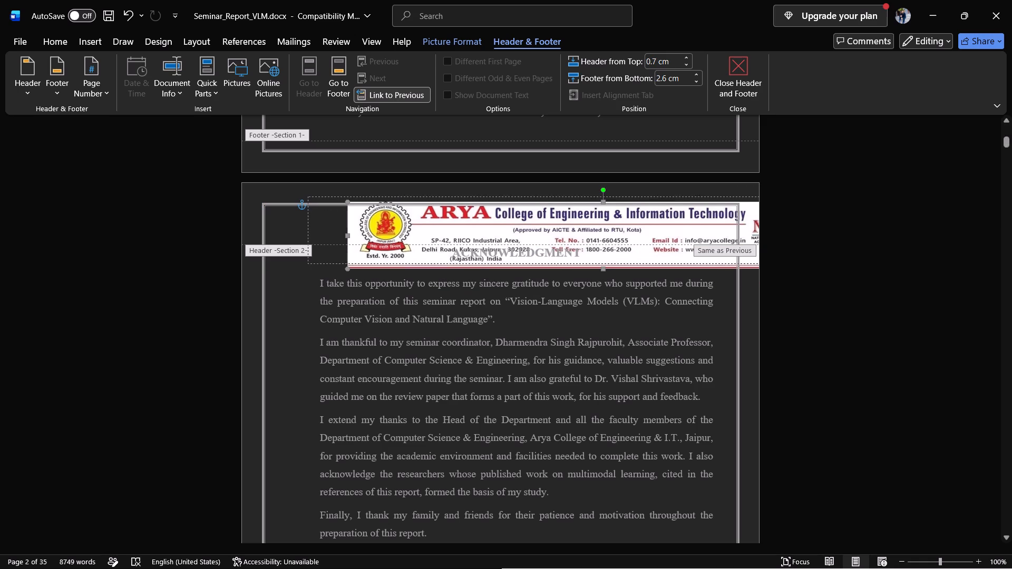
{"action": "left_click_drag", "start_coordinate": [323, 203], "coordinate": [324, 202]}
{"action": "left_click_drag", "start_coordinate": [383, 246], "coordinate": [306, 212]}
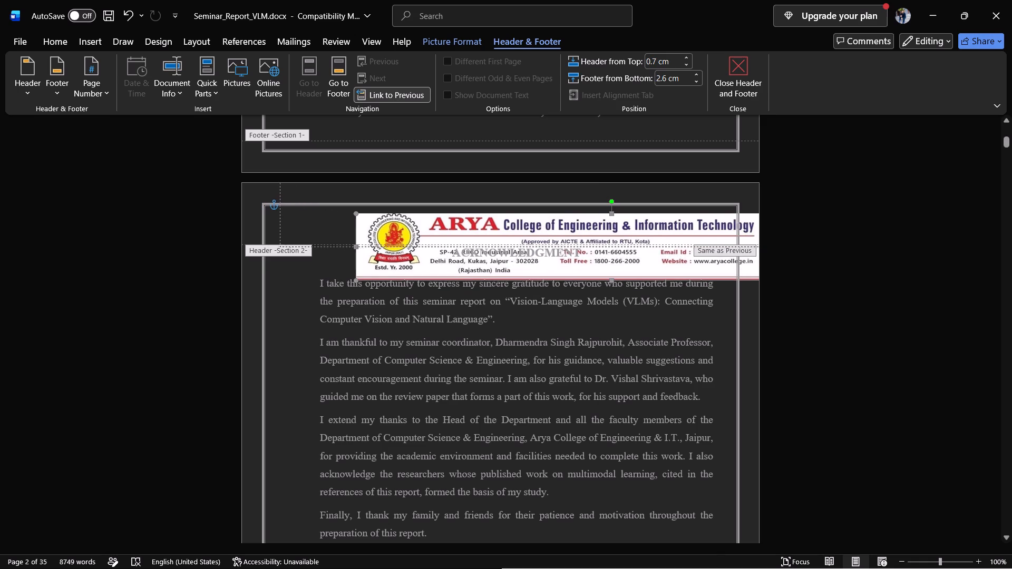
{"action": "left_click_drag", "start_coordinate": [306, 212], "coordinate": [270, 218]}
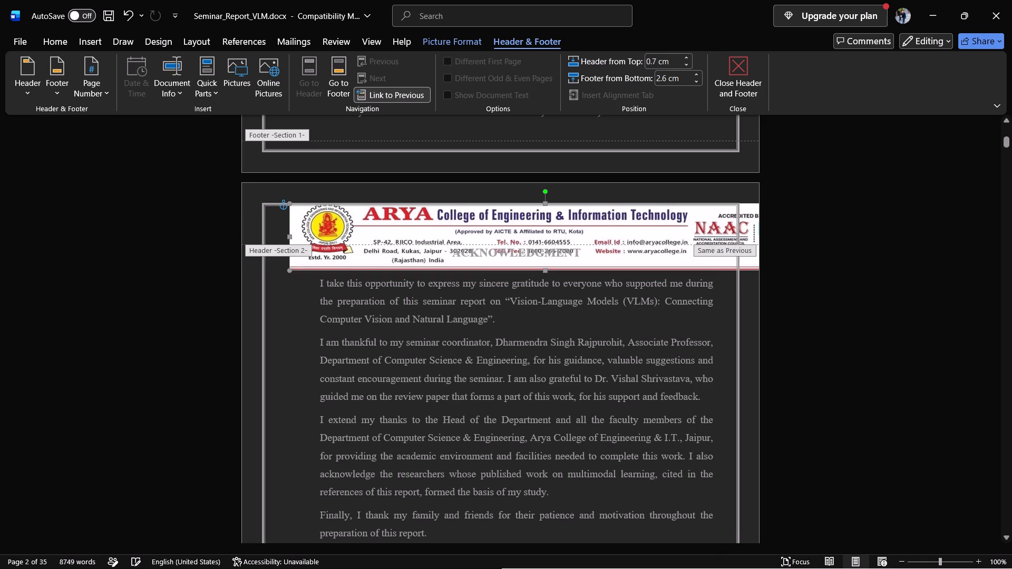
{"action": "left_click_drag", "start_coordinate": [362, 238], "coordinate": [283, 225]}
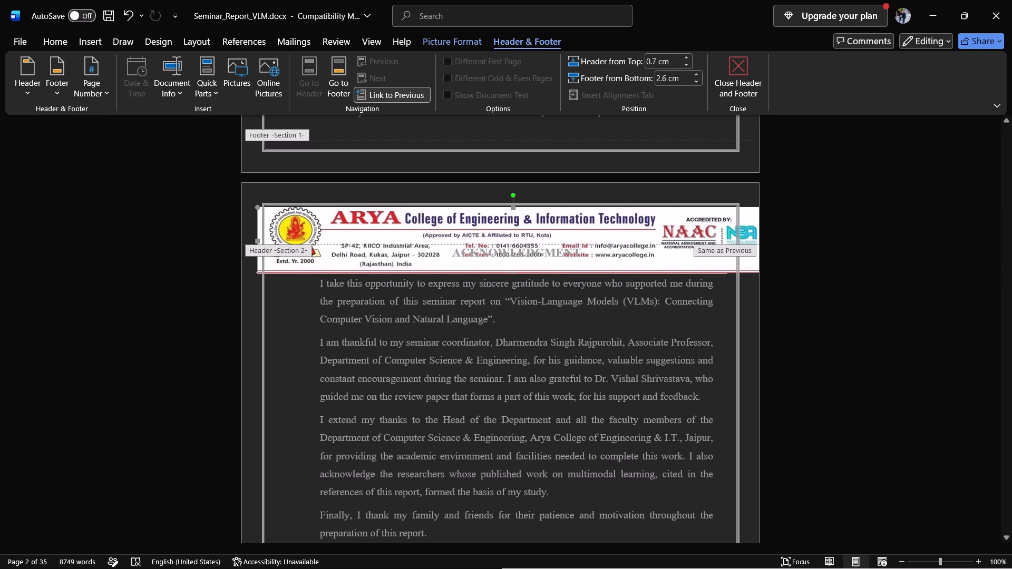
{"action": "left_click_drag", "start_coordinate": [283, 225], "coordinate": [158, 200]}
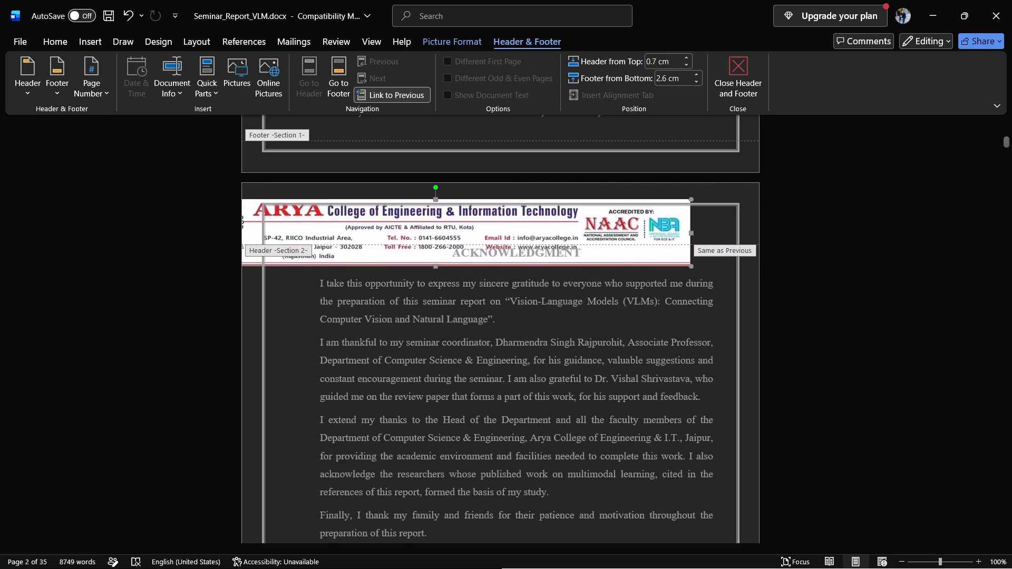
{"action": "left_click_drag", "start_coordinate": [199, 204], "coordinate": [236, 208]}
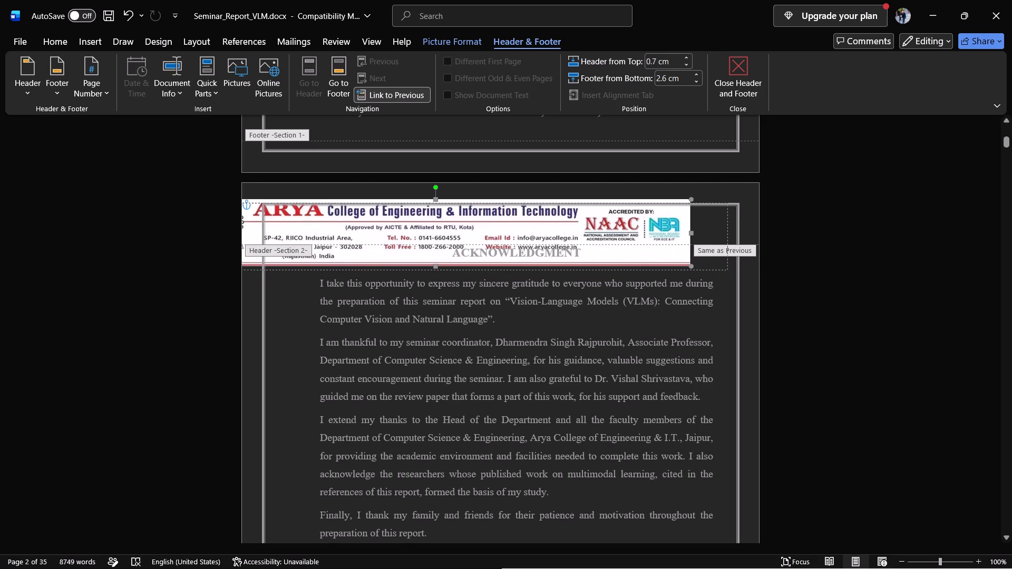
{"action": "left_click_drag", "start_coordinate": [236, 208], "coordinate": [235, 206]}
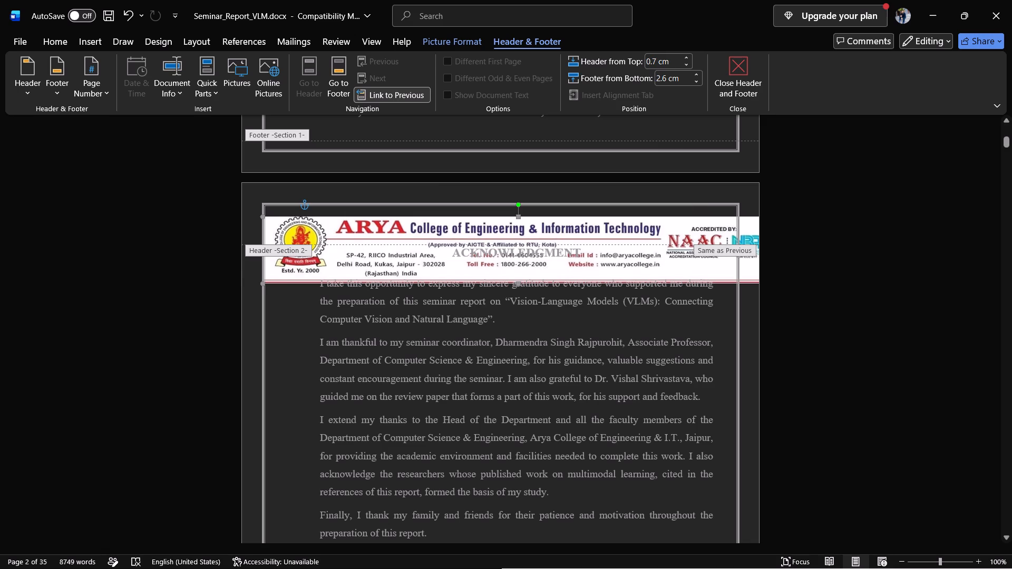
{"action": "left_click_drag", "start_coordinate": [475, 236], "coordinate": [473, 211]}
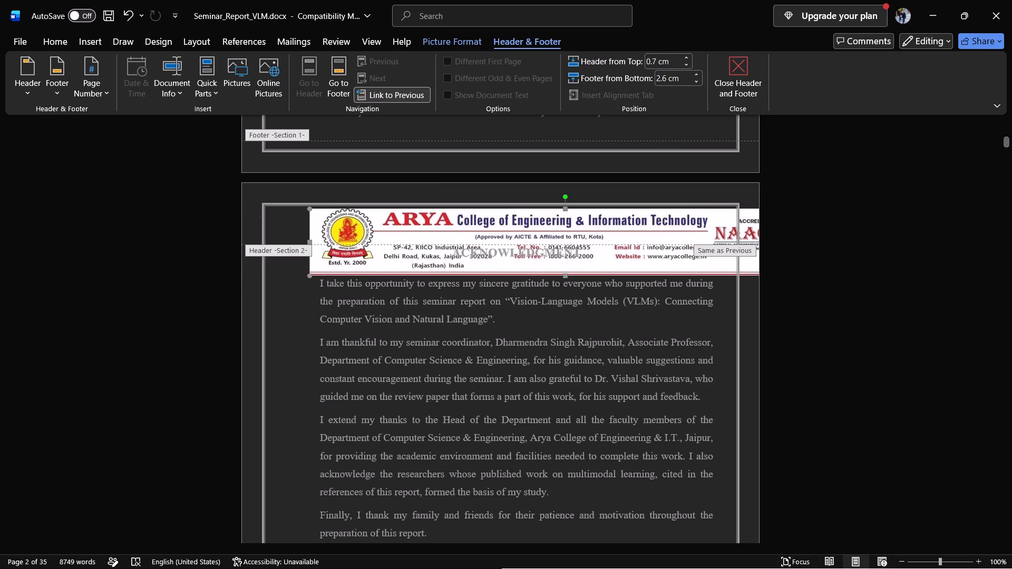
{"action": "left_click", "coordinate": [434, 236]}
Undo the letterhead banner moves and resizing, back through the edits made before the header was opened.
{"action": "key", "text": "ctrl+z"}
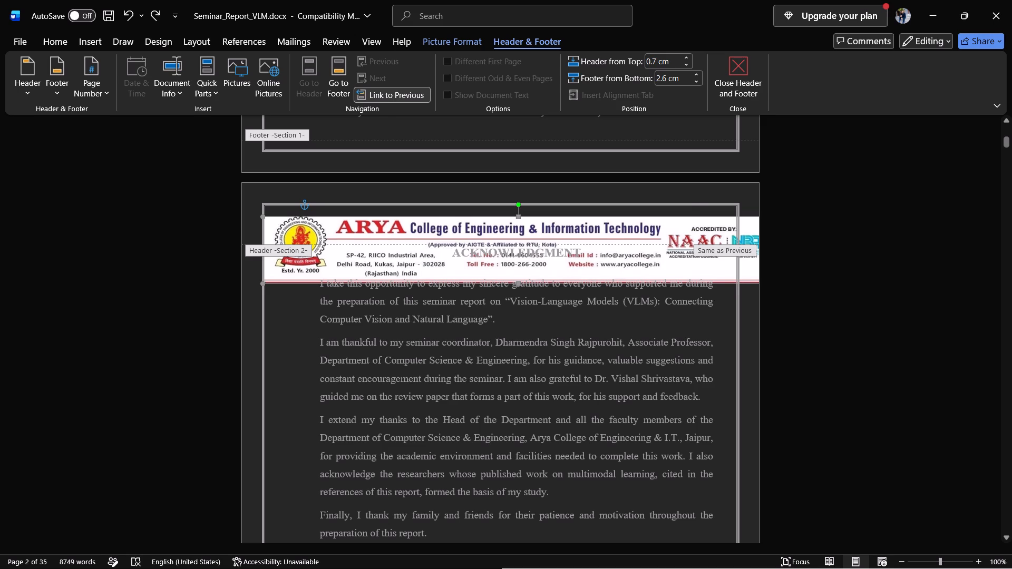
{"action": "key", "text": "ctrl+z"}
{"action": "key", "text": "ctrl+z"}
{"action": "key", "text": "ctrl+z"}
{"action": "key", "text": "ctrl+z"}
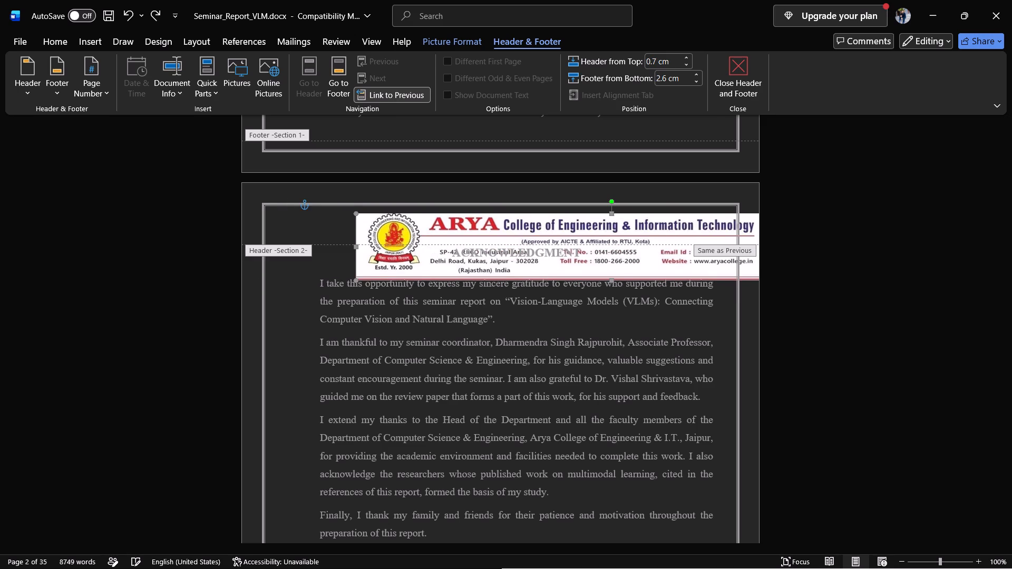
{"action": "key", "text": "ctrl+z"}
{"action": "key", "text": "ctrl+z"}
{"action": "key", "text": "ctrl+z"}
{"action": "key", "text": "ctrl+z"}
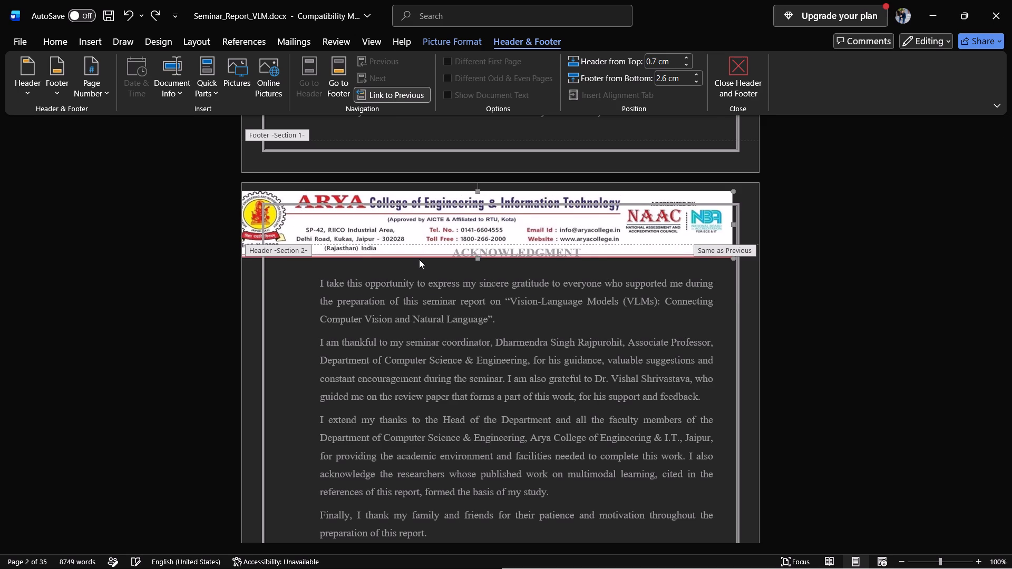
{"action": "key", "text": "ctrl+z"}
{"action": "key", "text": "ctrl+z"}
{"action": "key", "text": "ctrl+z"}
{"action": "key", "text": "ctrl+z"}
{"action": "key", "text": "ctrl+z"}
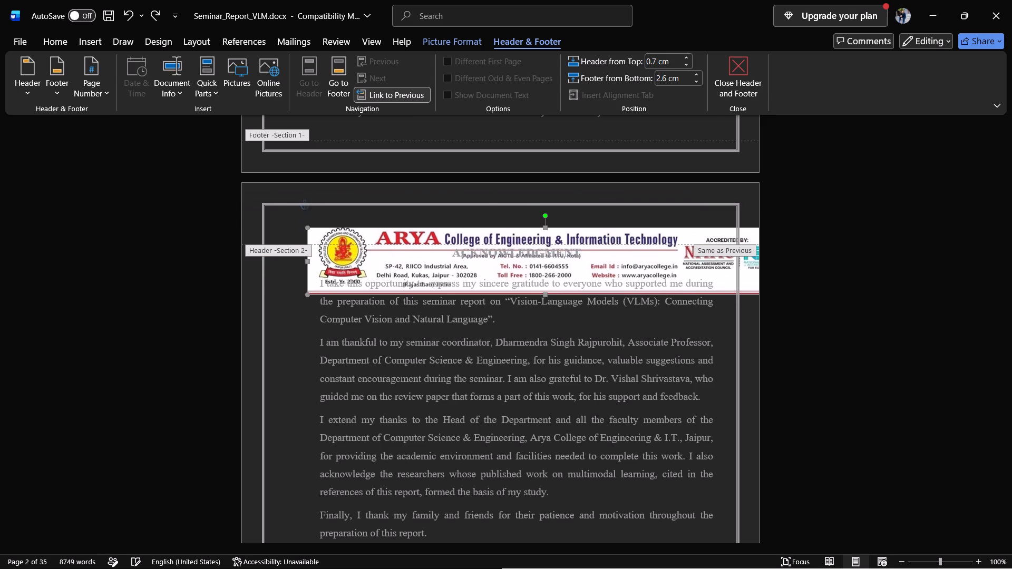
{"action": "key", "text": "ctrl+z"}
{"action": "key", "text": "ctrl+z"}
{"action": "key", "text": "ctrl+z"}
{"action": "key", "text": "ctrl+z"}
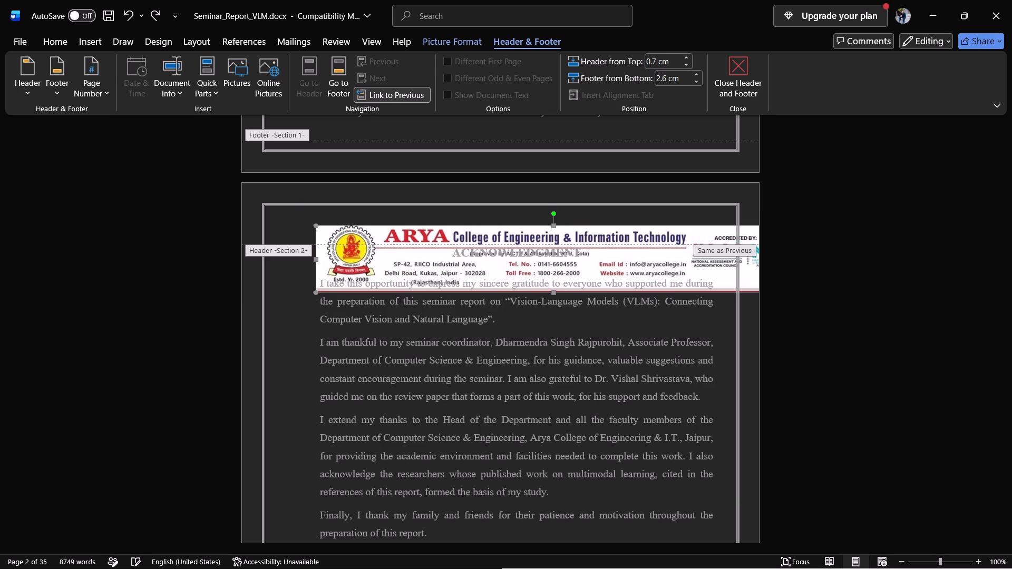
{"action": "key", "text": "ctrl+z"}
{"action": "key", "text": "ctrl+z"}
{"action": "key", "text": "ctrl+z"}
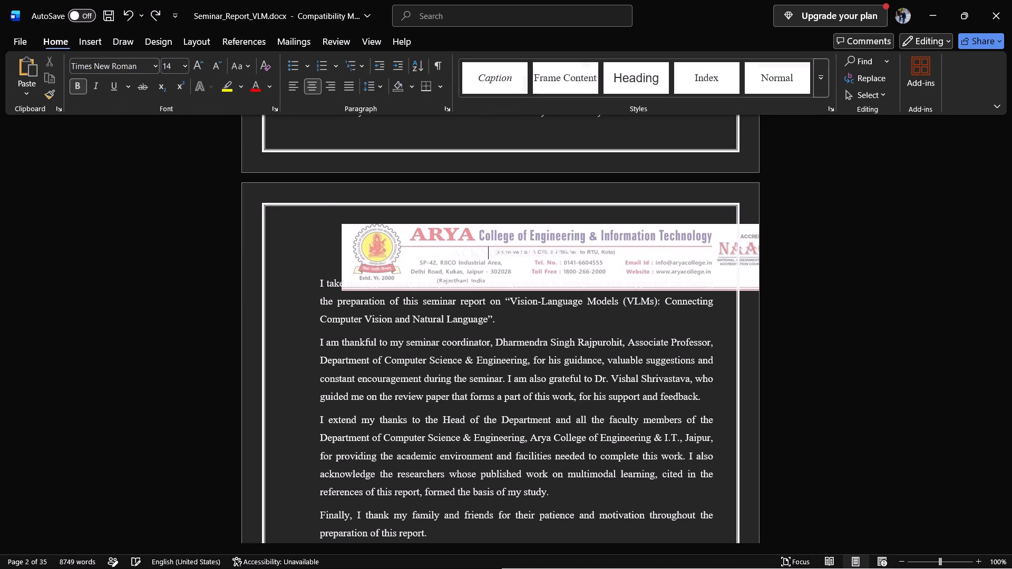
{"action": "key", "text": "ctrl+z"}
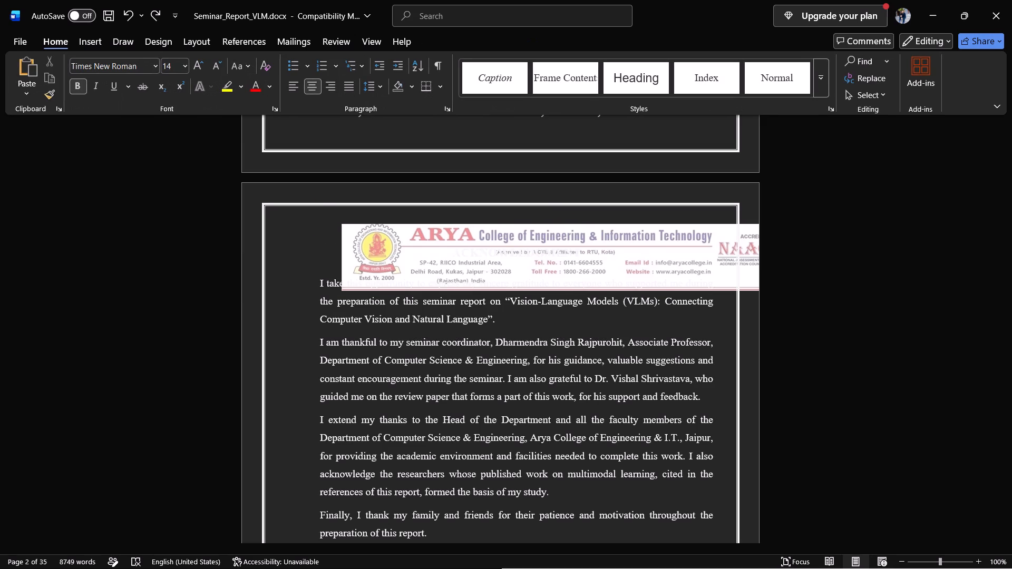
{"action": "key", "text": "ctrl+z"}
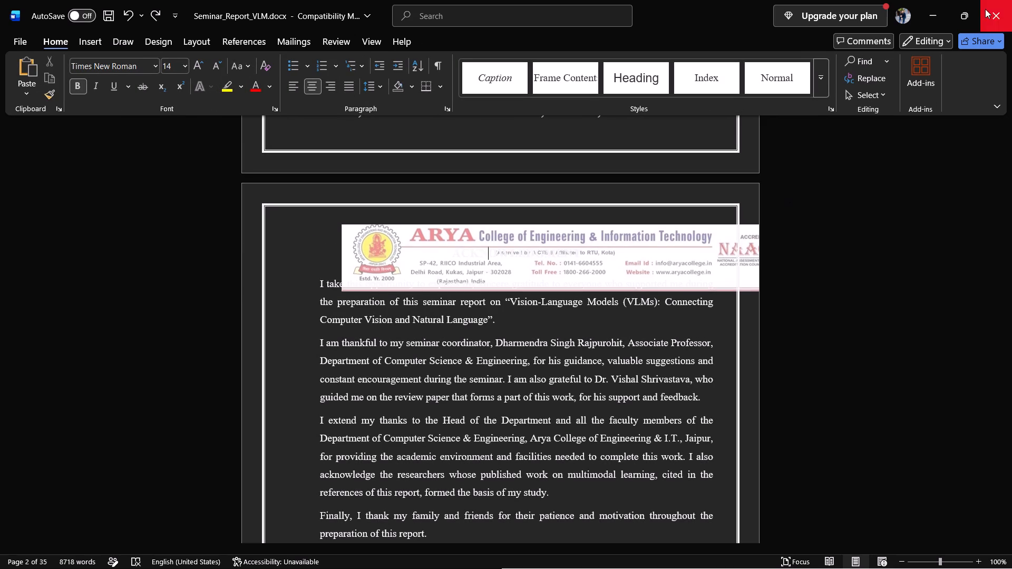
Close Seminar_Report_VLM.docx without saving the changes.
{"action": "left_click", "coordinate": [985, 9]}
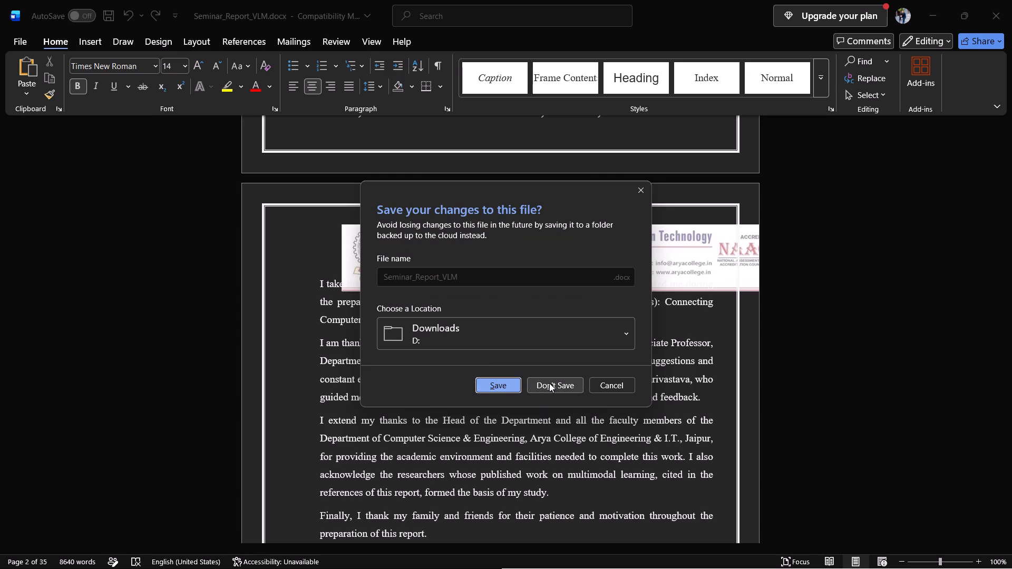
{"action": "left_click", "coordinate": [549, 383]}
Reopen Seminar_Report_VLM.docx from the Downloads folder and place its window beside the FEC28 case study report.
{"action": "left_click", "coordinate": [274, 557]}
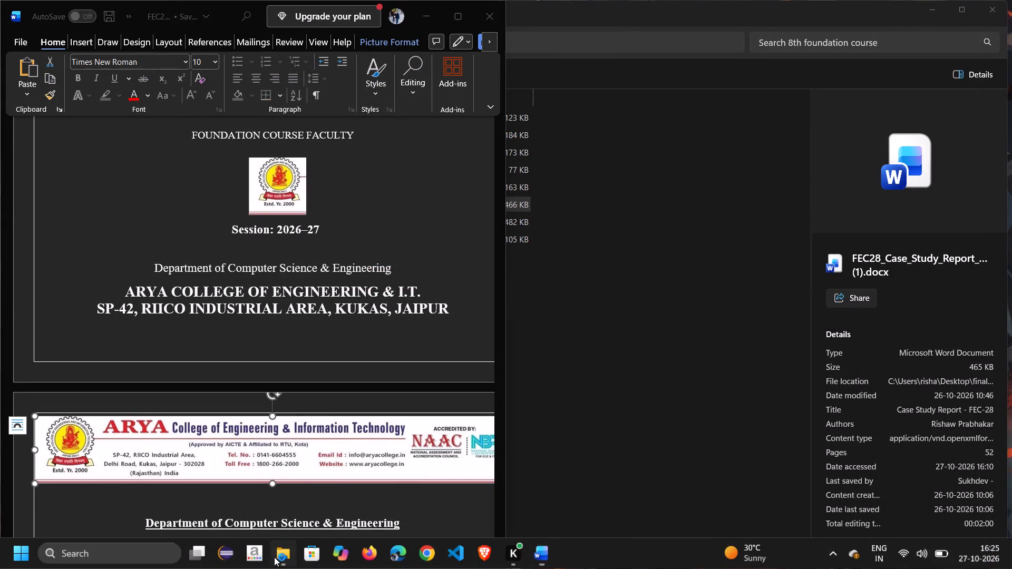
{"action": "left_click", "coordinate": [54, 291]}
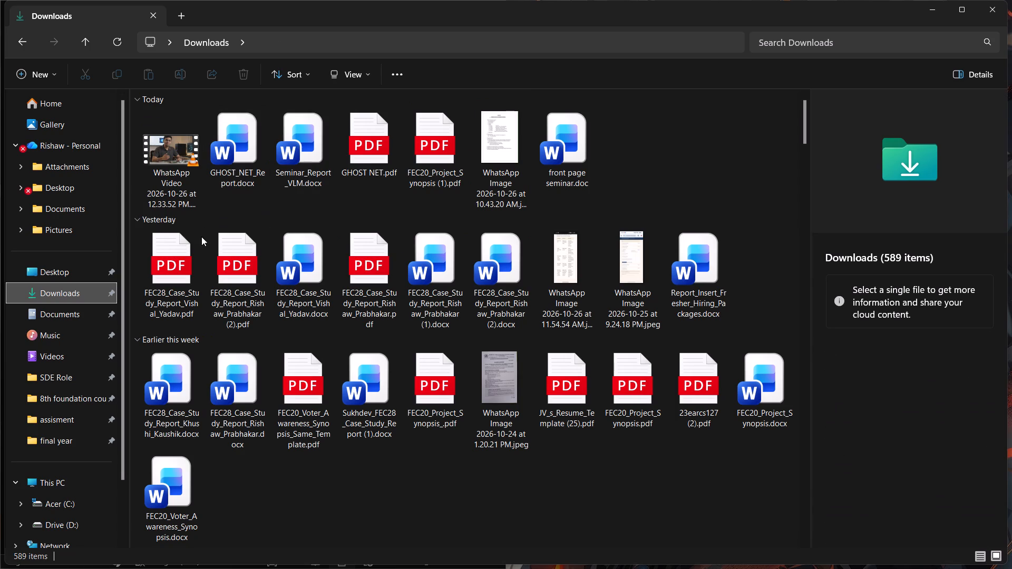
{"action": "double_click", "coordinate": [290, 164]}
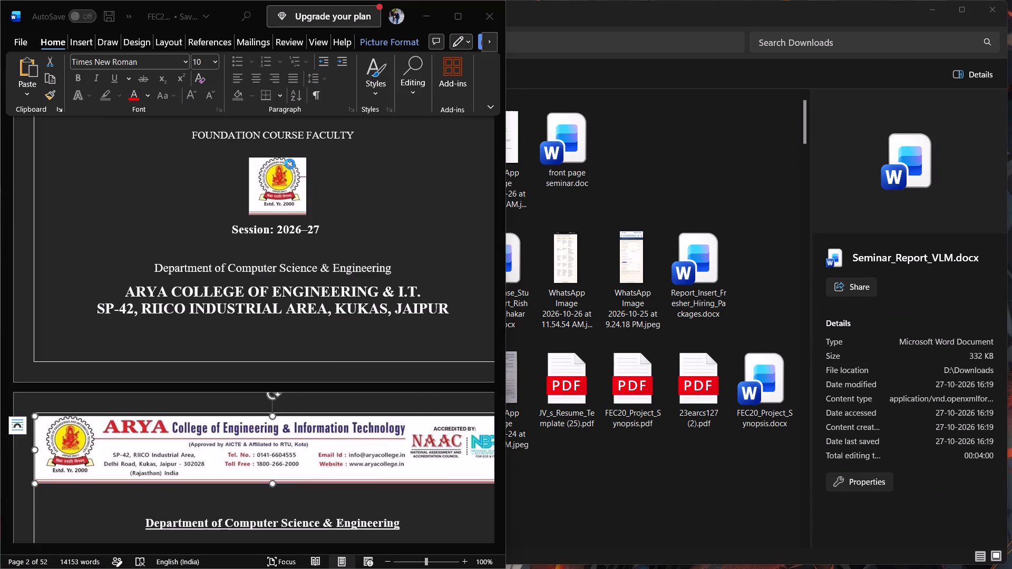
{"action": "left_click", "coordinate": [513, 104]}
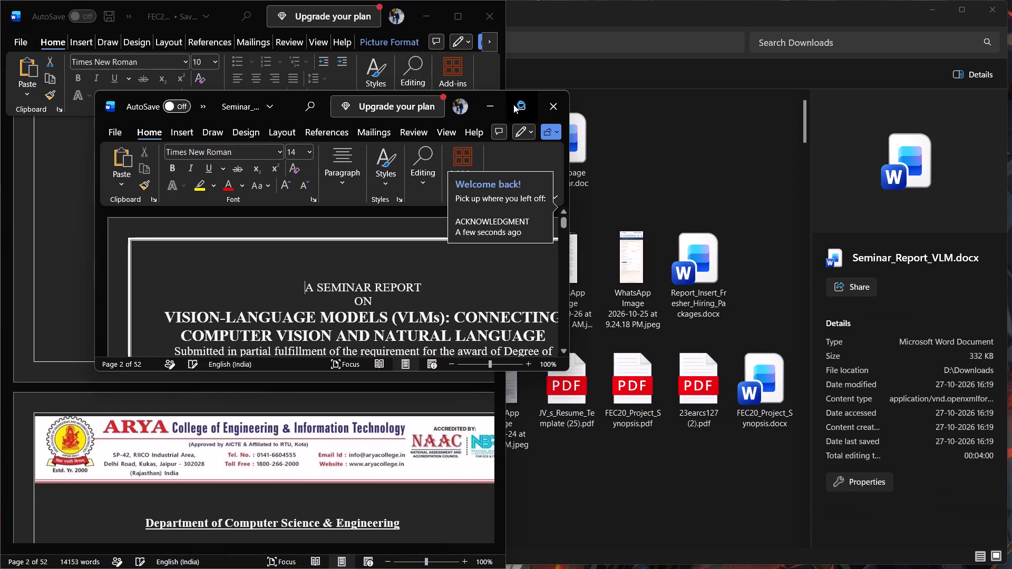
{"action": "key", "text": "super+Right"}
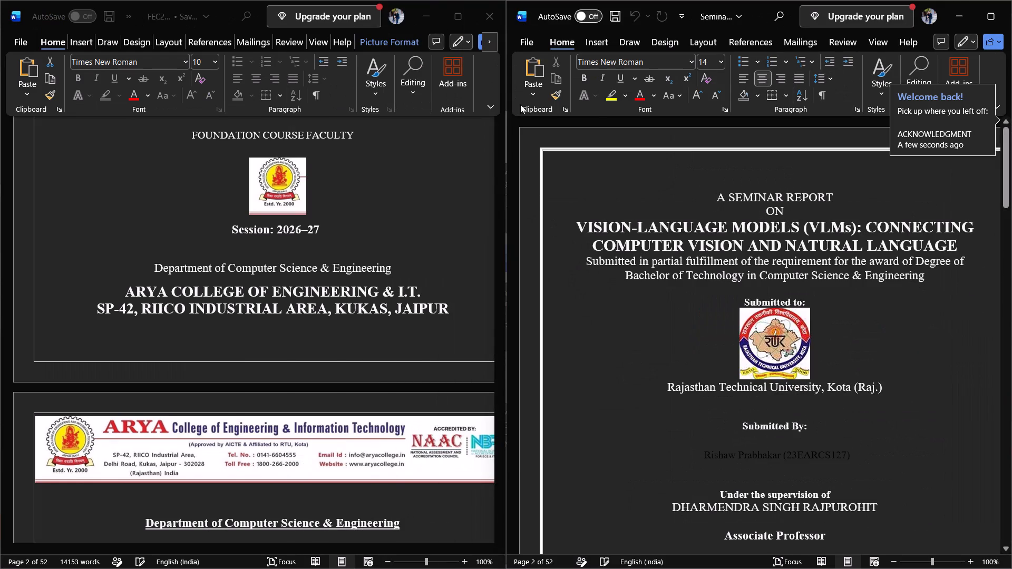
Using the case study cover as reference, add a blank line below the VISION-LANGUAGE MODELS title on the seminar cover.
{"action": "scroll", "coordinate": [303, 241], "scroll_direction": "up", "scroll_amount": 2}
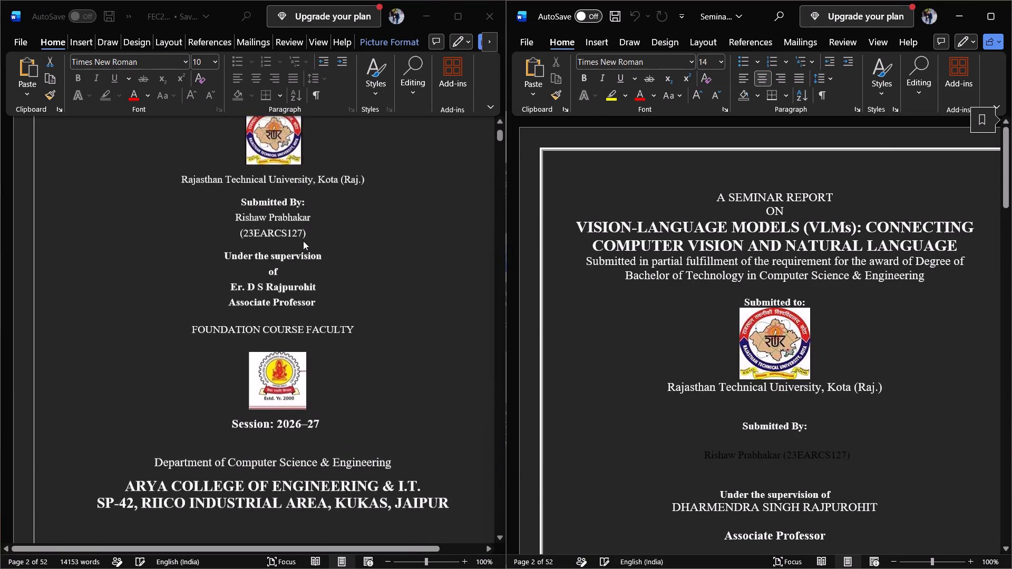
{"action": "scroll", "coordinate": [303, 241], "scroll_direction": "up", "scroll_amount": 3}
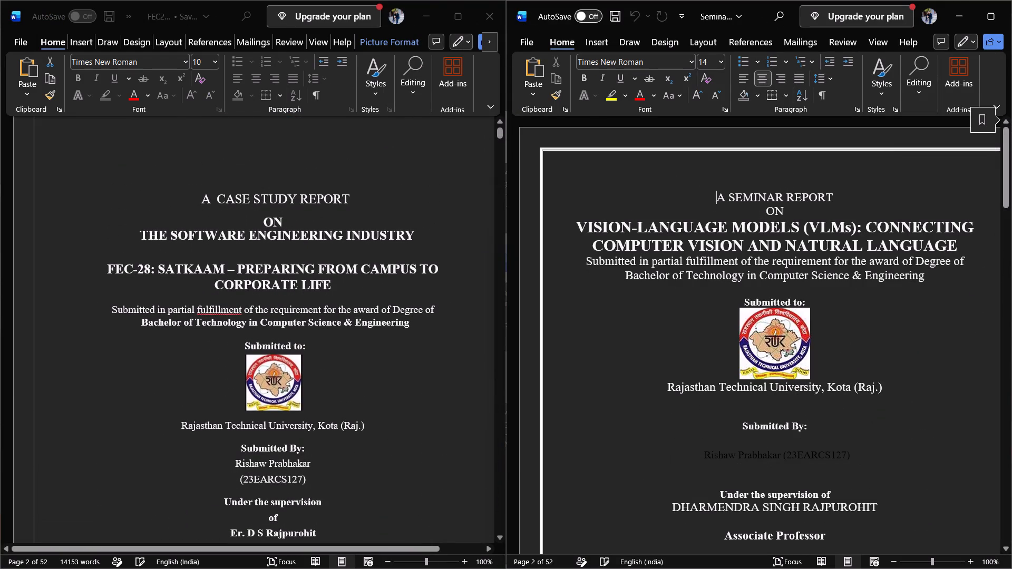
{"action": "left_click", "coordinate": [964, 241]}
{"action": "key", "text": "Return"}
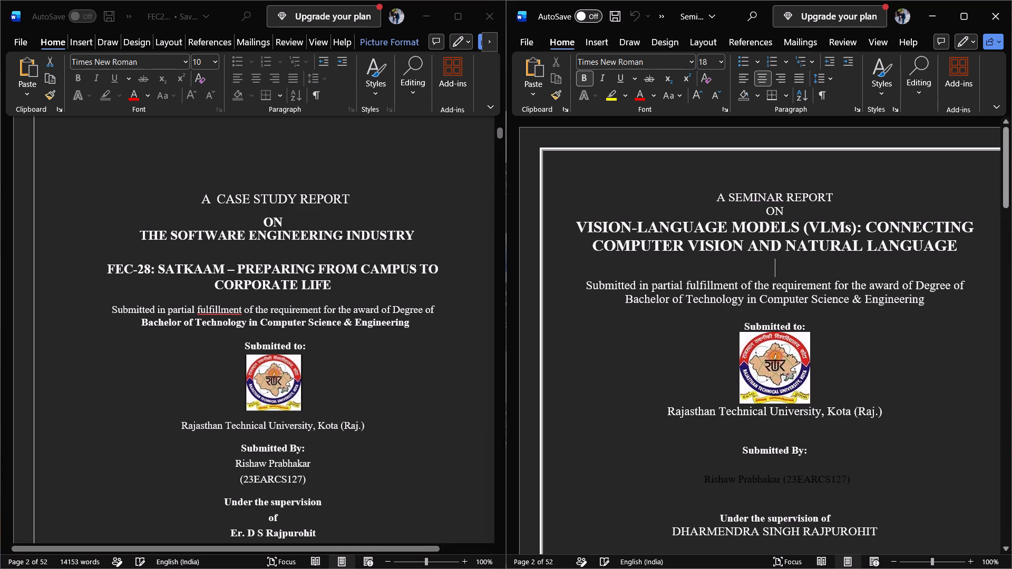
Make the line "Bachelor of Technology in Computer Science & Engineering" bold on the seminar report cover.
{"action": "left_click_drag", "start_coordinate": [934, 296], "coordinate": [677, 297]}
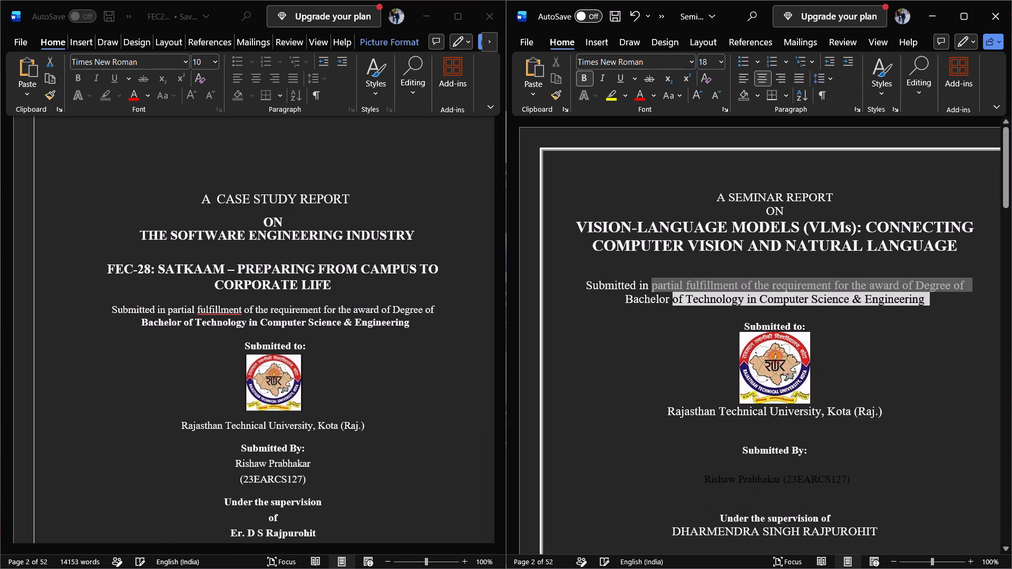
{"action": "left_click_drag", "start_coordinate": [677, 297], "coordinate": [636, 300]}
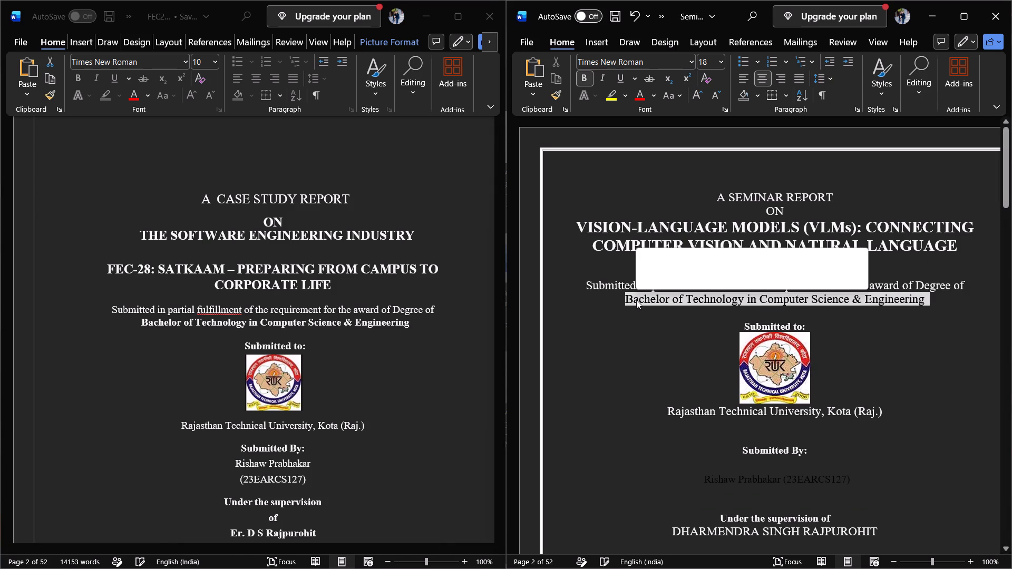
{"action": "left_click", "coordinate": [585, 77]}
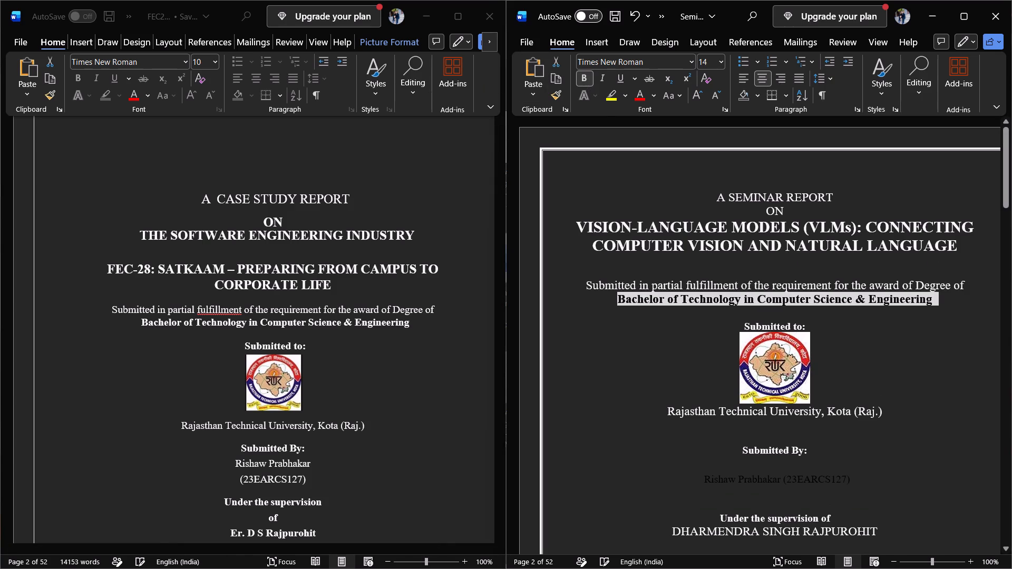
Insert a line break between the university logo and "Rajasthan Technical University, Kota (Raj.)" on the seminar cover.
{"action": "scroll", "coordinate": [687, 393], "scroll_direction": "down", "scroll_amount": 1}
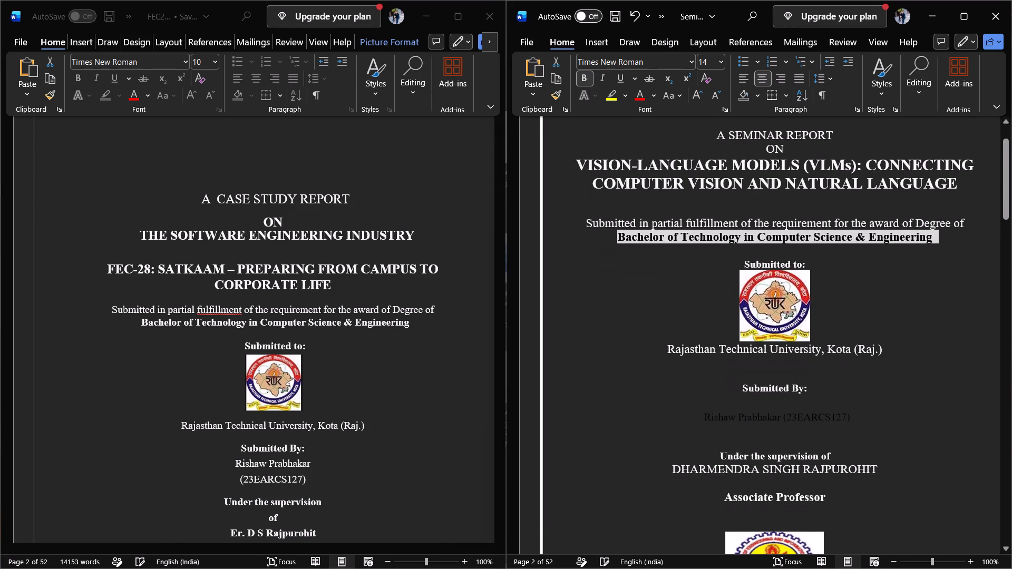
{"action": "left_click", "coordinate": [812, 340]}
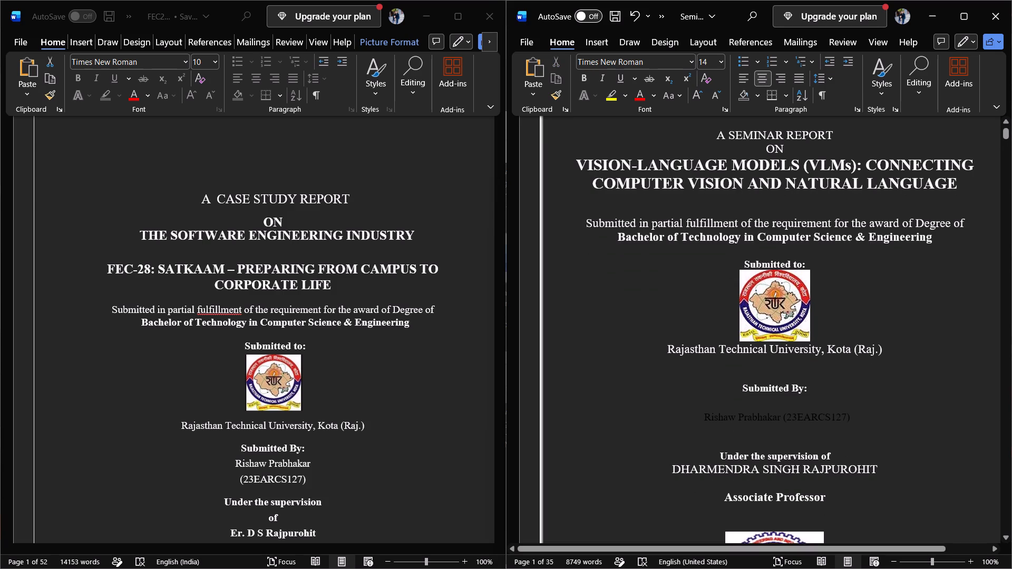
{"action": "key", "text": "Return"}
Move the student's roll number onto its own line below the name in the text box under "Submitted By:".
{"action": "scroll", "coordinate": [812, 340], "scroll_direction": "down", "scroll_amount": 1}
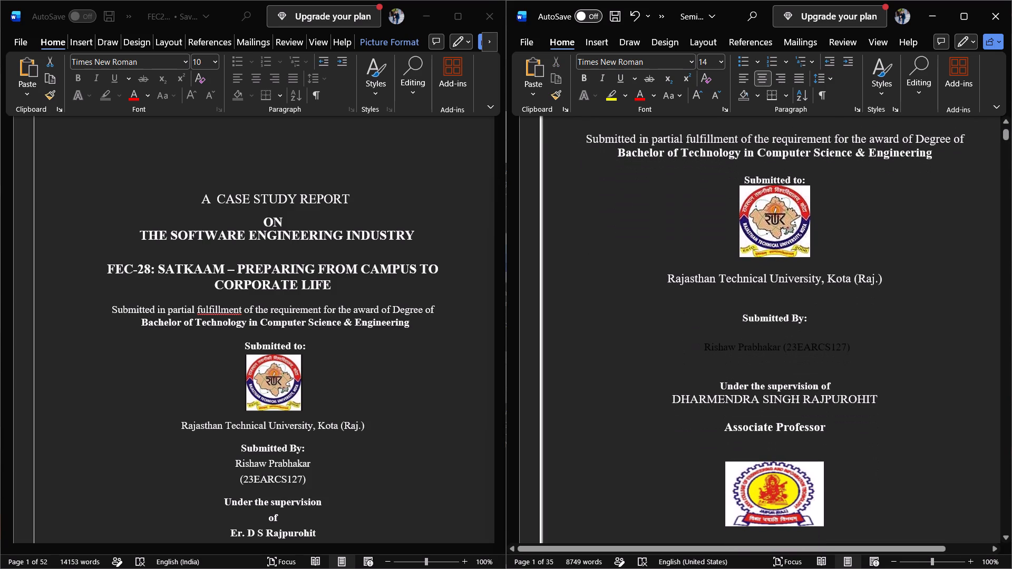
{"action": "left_click", "coordinate": [808, 350]}
{"action": "left_click_drag", "start_coordinate": [779, 358], "coordinate": [783, 378]}
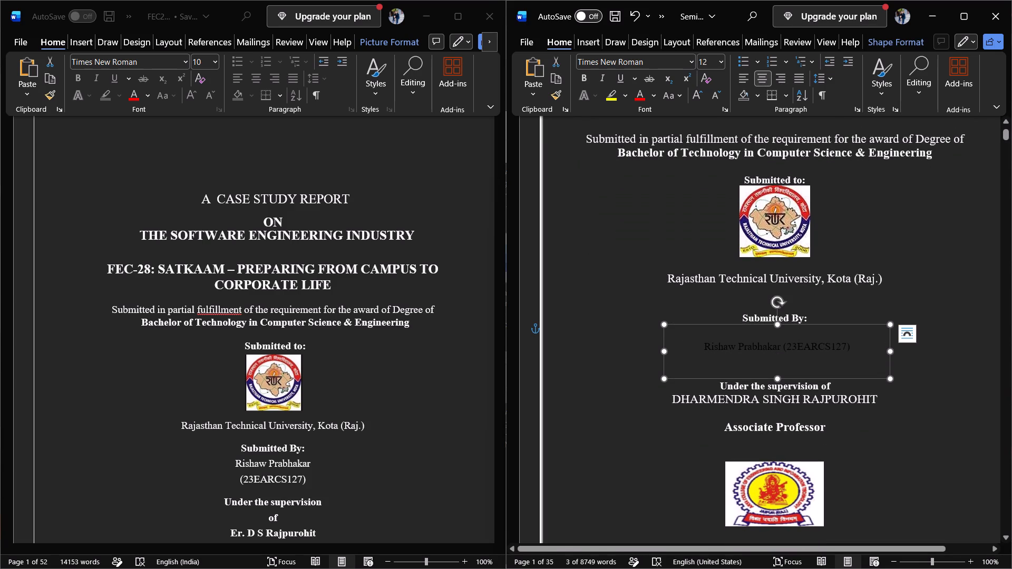
{"action": "left_click", "coordinate": [782, 346]}
{"action": "key", "text": "Return"}
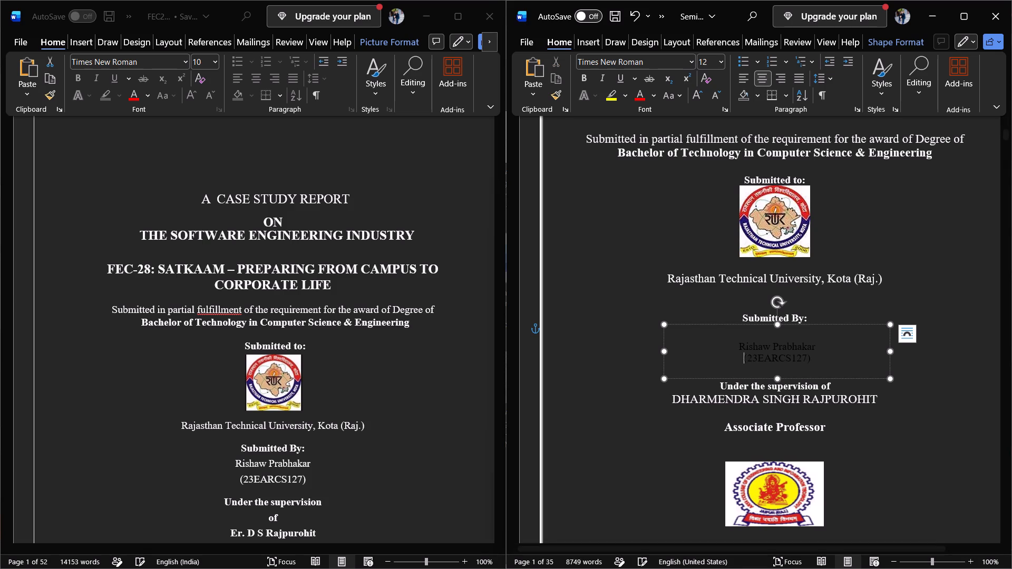
Split "Under the supervision of" on the seminar cover so that "of" stands on its own line.
{"action": "scroll", "coordinate": [779, 396], "scroll_direction": "down", "scroll_amount": 1}
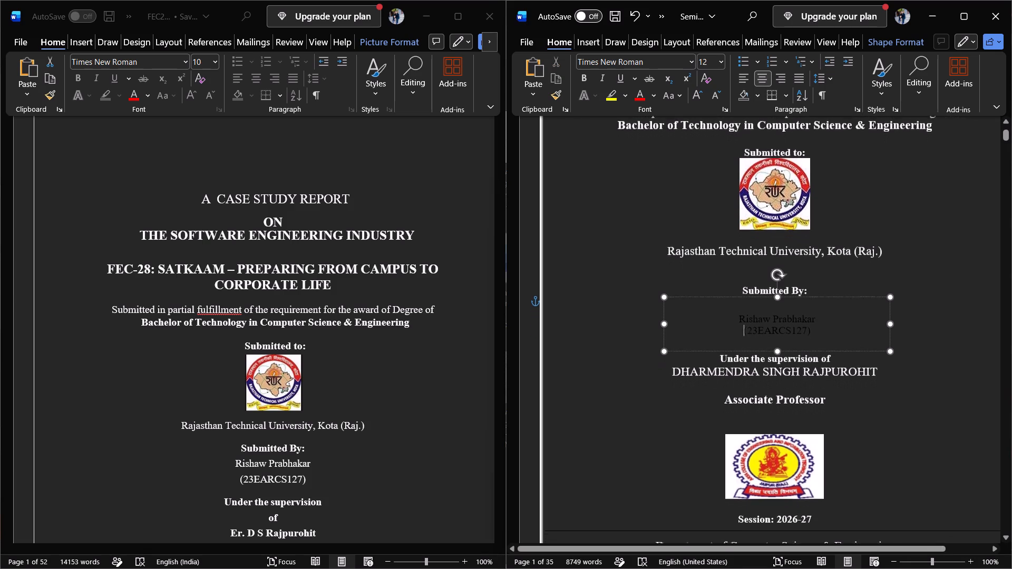
{"action": "scroll", "coordinate": [779, 396], "scroll_direction": "down", "scroll_amount": 1}
{"action": "left_click", "coordinate": [819, 354]}
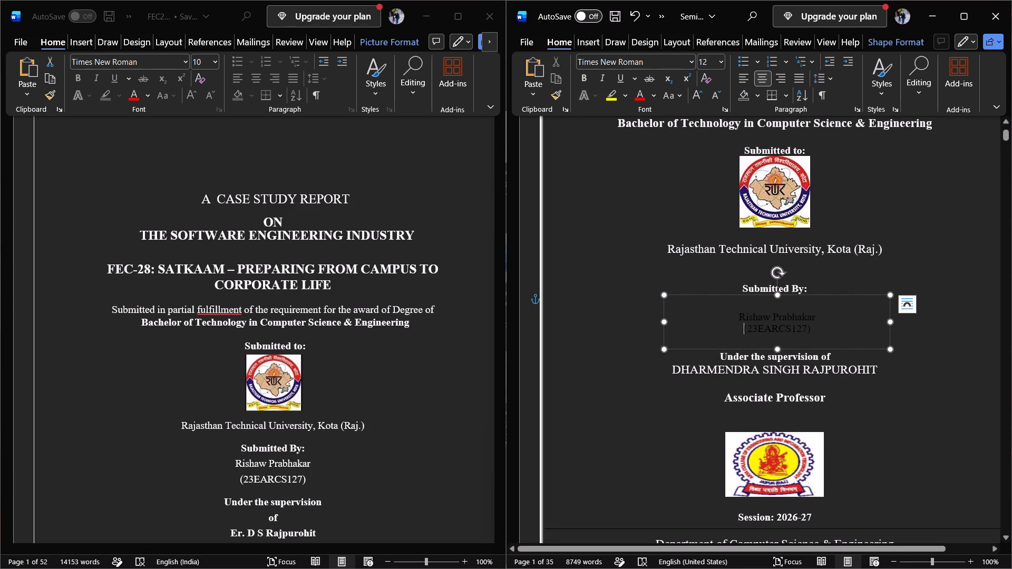
{"action": "key", "text": "Return"}
Delete the college logo above "Session: 2026-27" on the seminar cover.
{"action": "scroll", "coordinate": [819, 354], "scroll_direction": "down", "scroll_amount": 1}
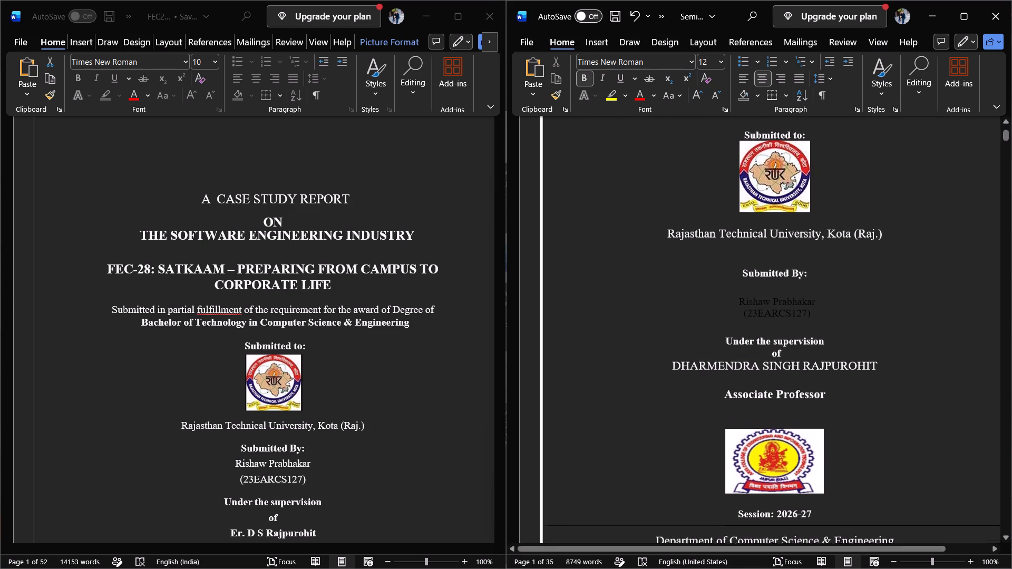
{"action": "scroll", "coordinate": [819, 354], "scroll_direction": "down", "scroll_amount": 1}
{"action": "left_click", "coordinate": [791, 418]}
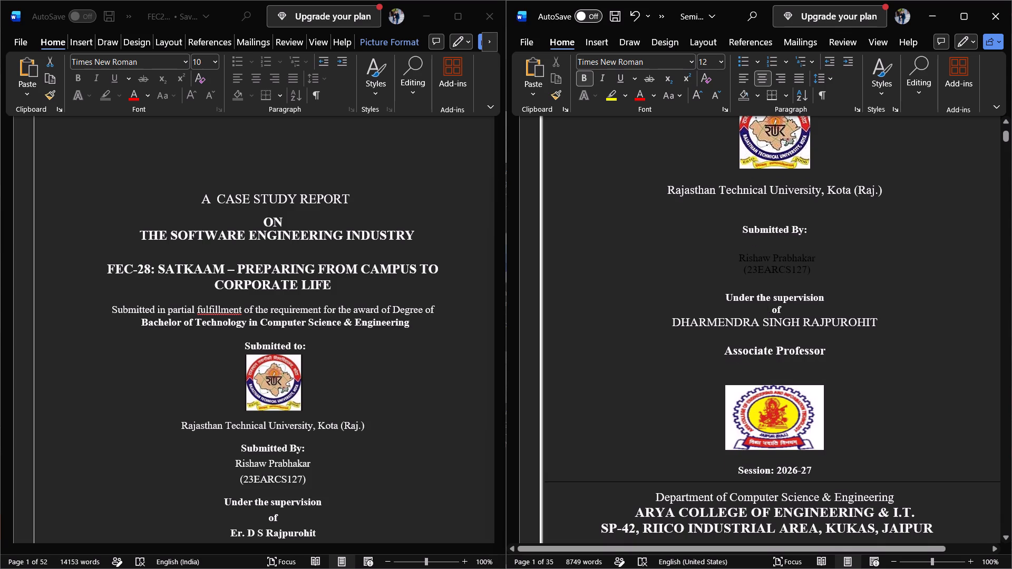
{"action": "key", "text": "BackSpace"}
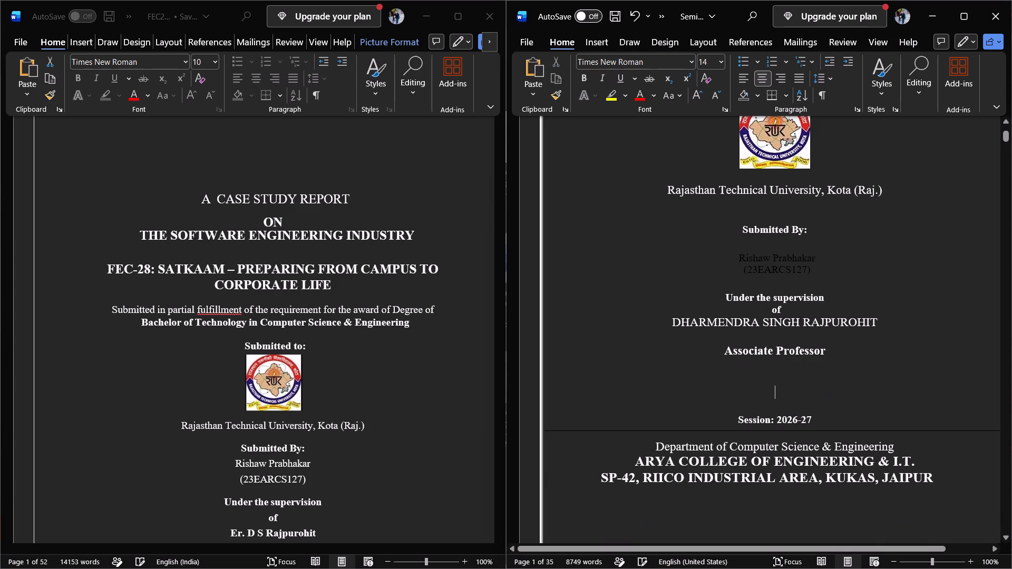
Switch to the FEC28 case study report and select the college logo above the session line on its cover.
{"action": "scroll", "coordinate": [265, 387], "scroll_direction": "down", "scroll_amount": 1}
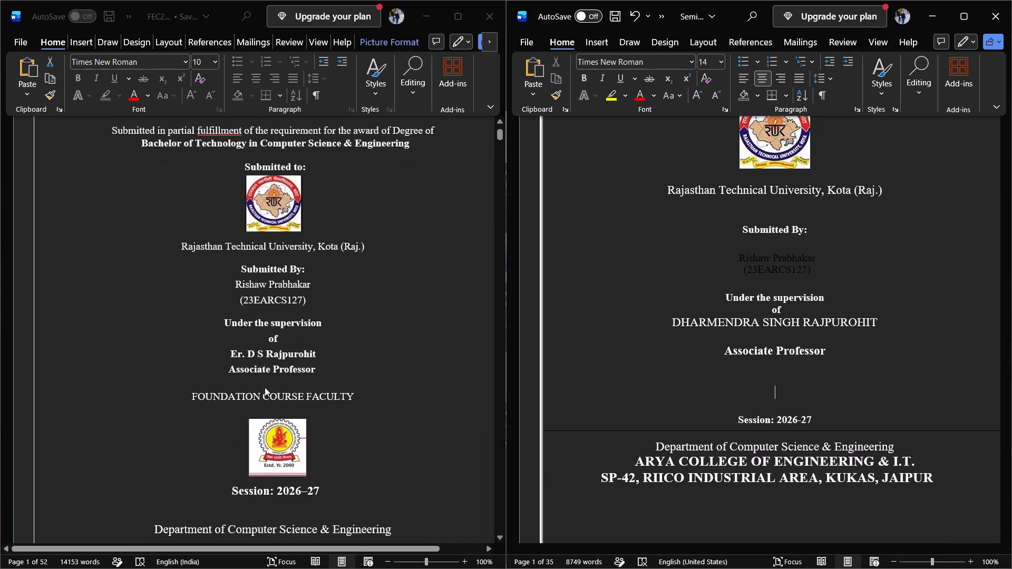
{"action": "scroll", "coordinate": [265, 387], "scroll_direction": "down", "scroll_amount": 1}
{"action": "left_click", "coordinate": [272, 425]}
{"action": "left_click", "coordinate": [272, 425]}
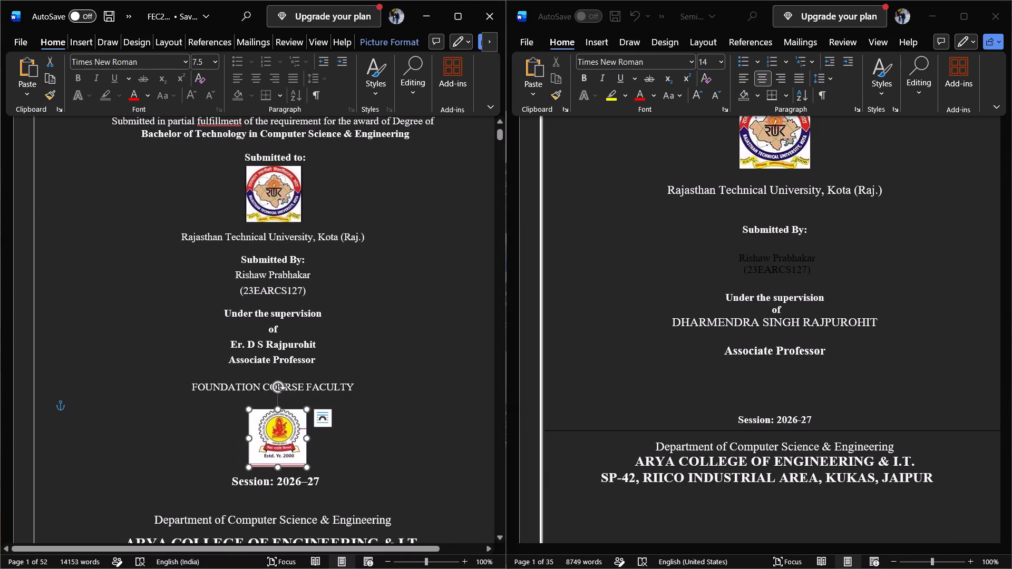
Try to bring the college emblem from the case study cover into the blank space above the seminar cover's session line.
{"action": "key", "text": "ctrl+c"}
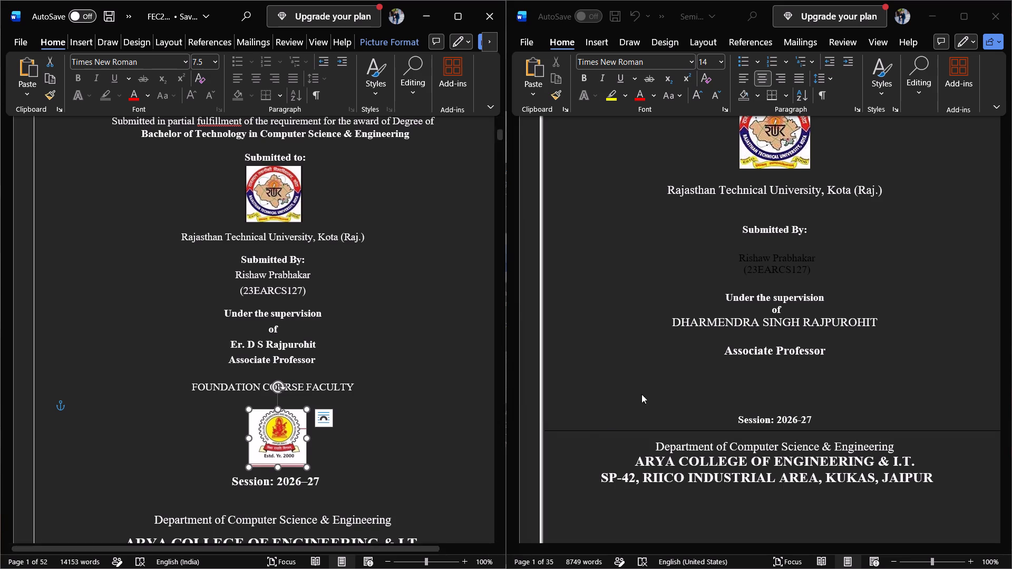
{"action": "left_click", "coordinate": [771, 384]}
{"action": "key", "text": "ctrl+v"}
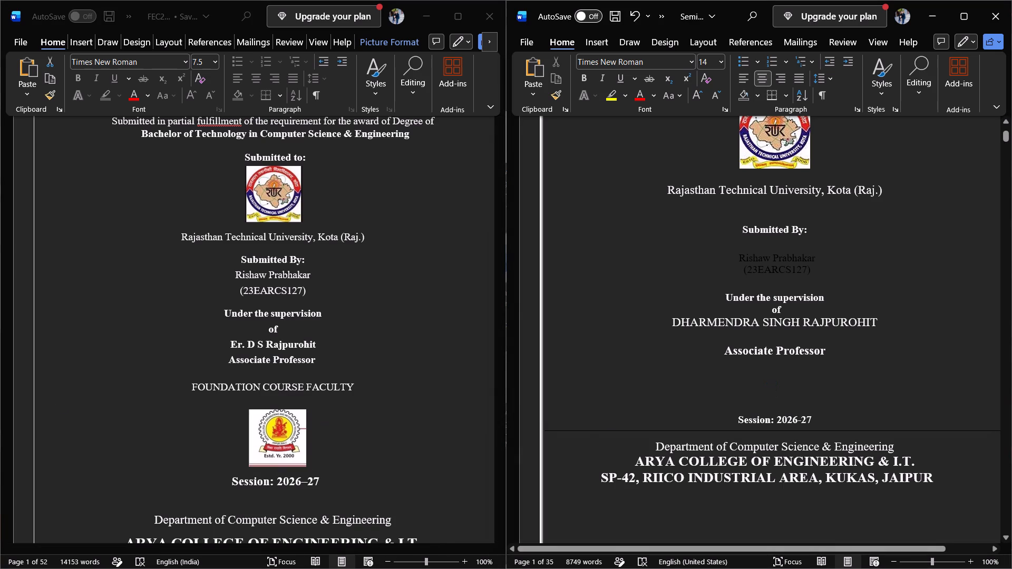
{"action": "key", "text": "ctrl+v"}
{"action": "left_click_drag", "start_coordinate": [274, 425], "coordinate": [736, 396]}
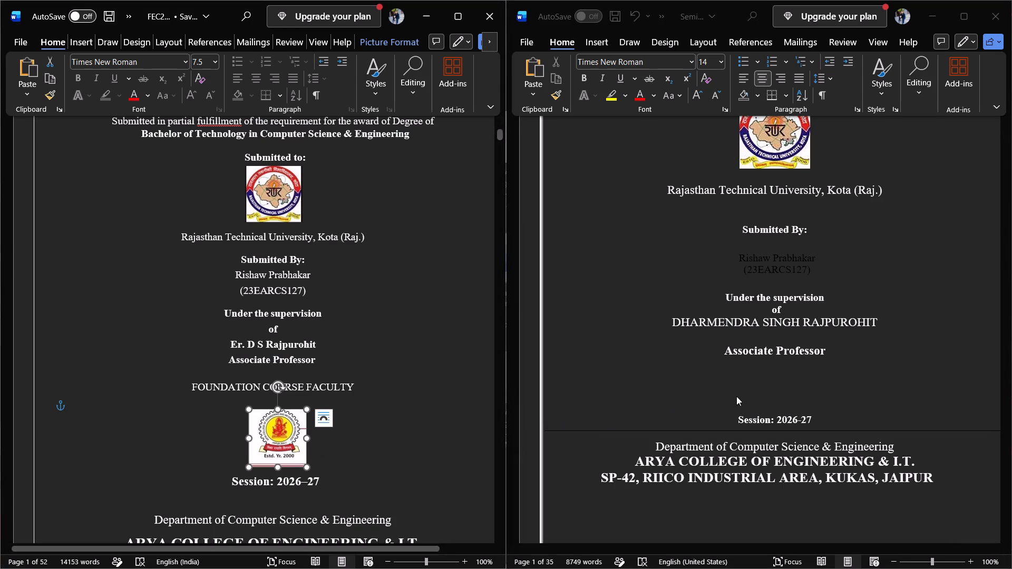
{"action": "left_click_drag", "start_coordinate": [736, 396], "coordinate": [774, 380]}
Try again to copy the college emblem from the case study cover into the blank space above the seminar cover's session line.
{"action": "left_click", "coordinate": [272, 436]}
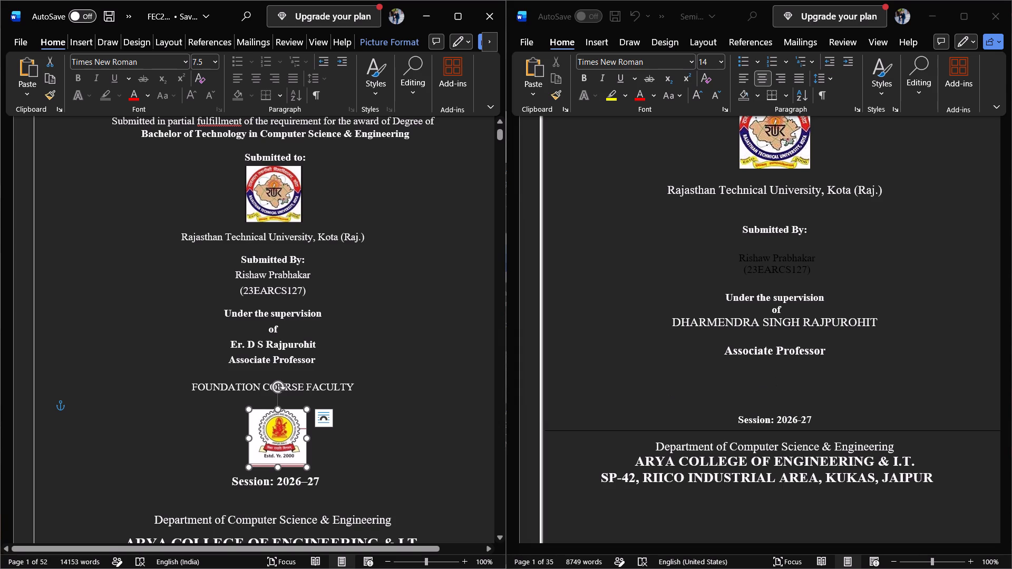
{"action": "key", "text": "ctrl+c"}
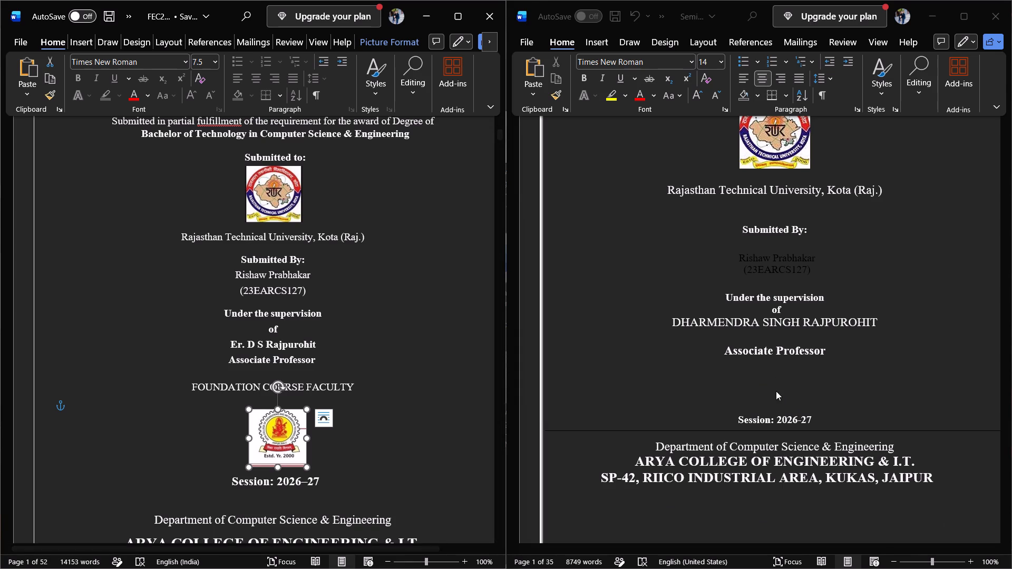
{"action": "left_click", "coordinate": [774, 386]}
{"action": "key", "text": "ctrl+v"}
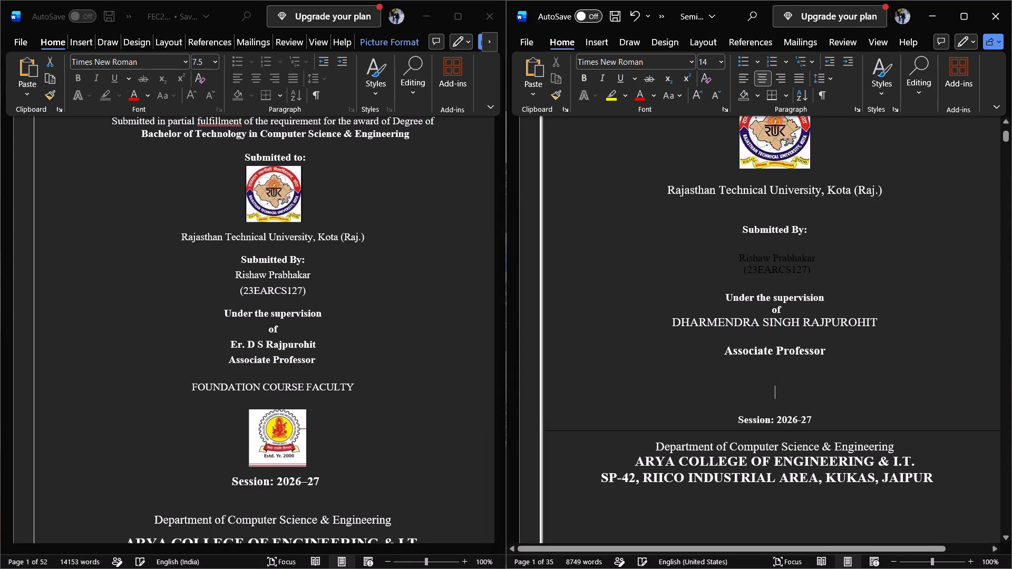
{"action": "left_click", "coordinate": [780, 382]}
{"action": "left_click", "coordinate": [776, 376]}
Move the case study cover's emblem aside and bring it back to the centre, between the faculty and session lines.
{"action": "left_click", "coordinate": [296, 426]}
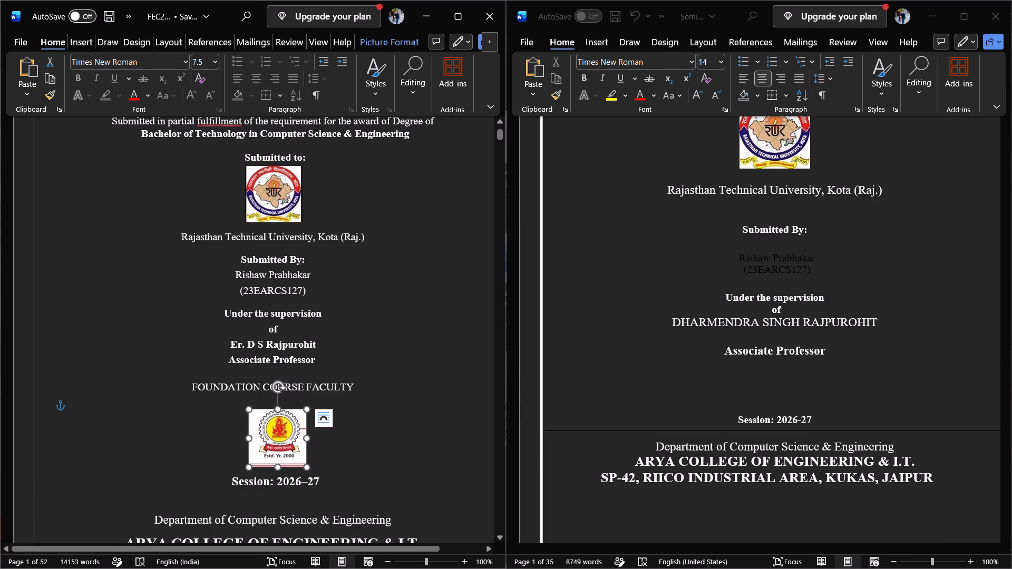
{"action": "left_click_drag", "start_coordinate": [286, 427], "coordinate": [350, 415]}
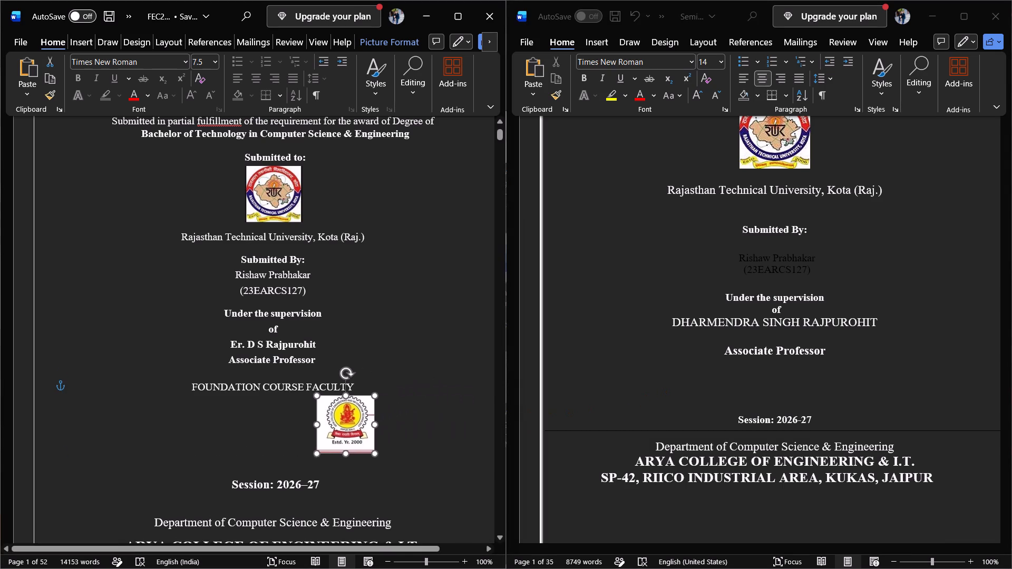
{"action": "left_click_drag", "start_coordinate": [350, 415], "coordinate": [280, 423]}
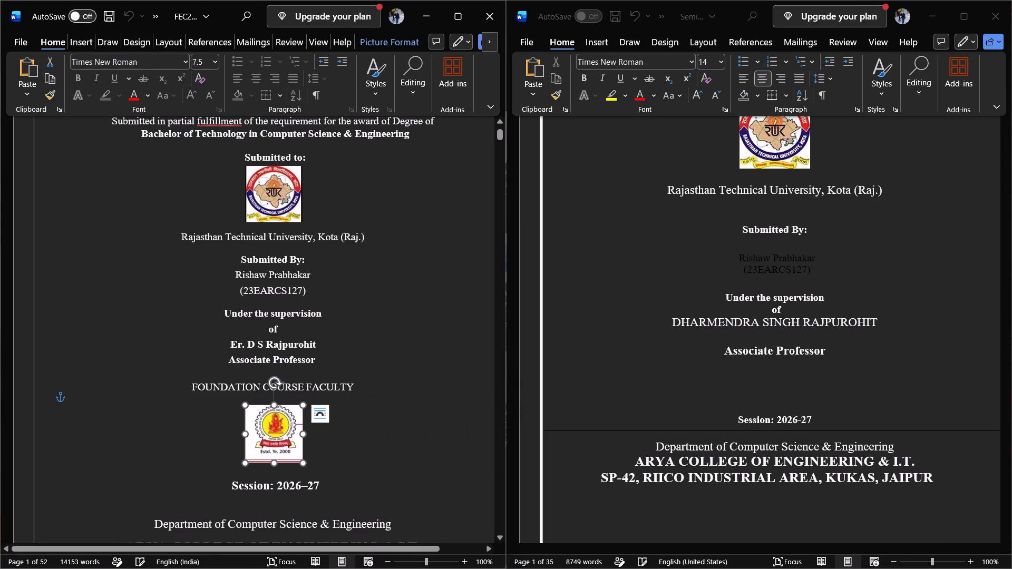
Undo the recent edits on the seminar cover until its original college emblem is back above the session line.
{"action": "left_click", "coordinate": [740, 399]}
{"action": "key", "text": "ctrl+z"}
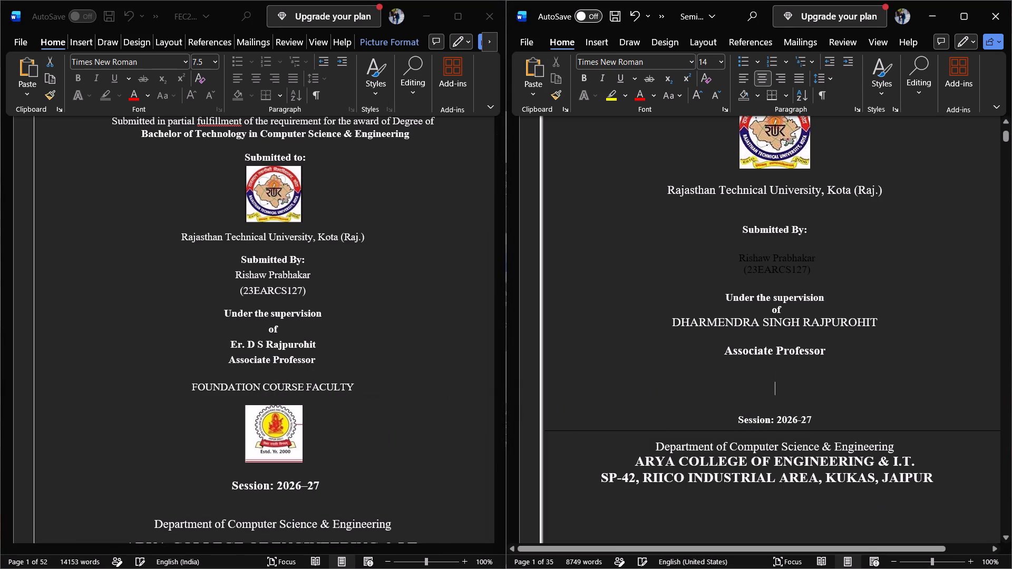
{"action": "key", "text": "ctrl+z"}
{"action": "key", "text": "ctrl+z"}
{"action": "key", "text": "ctrl+z"}
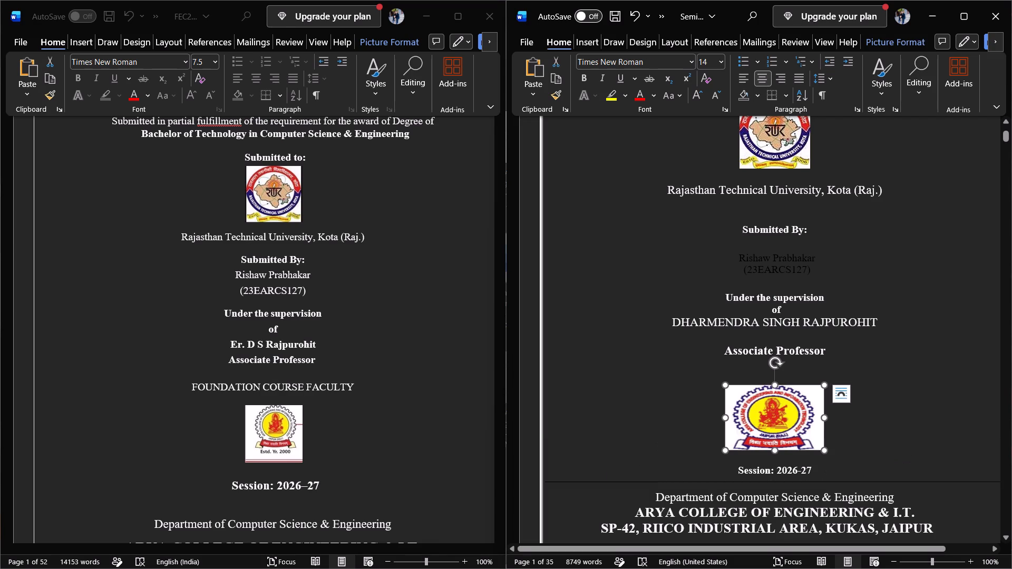
{"action": "left_click", "coordinate": [756, 407]}
Insert four blank lines after the Session: 2026-27 line on the seminar cover, above the department name.
{"action": "scroll", "coordinate": [756, 407], "scroll_direction": "left", "scroll_amount": 1}
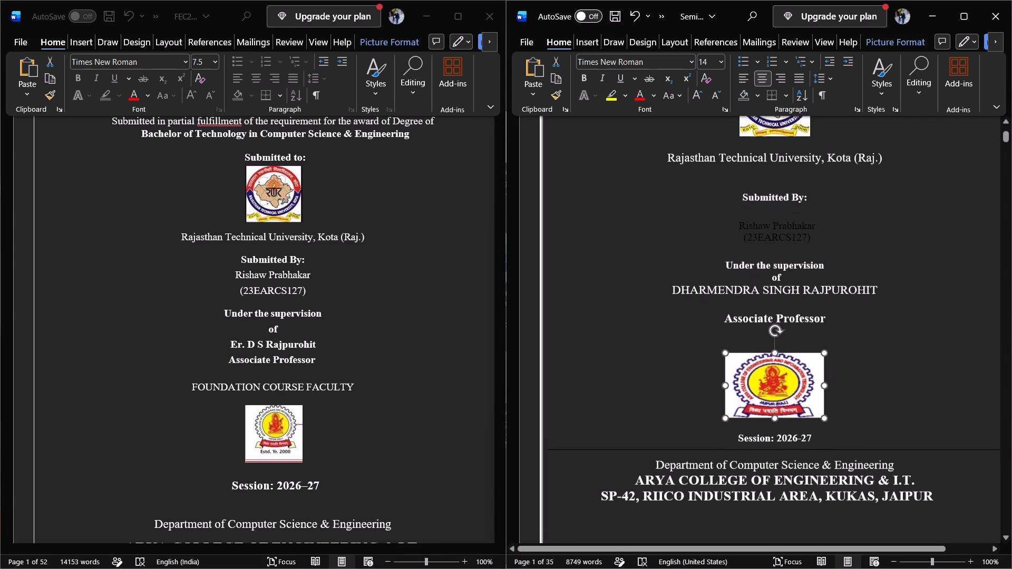
{"action": "scroll", "coordinate": [756, 407], "scroll_direction": "left", "scroll_amount": 1}
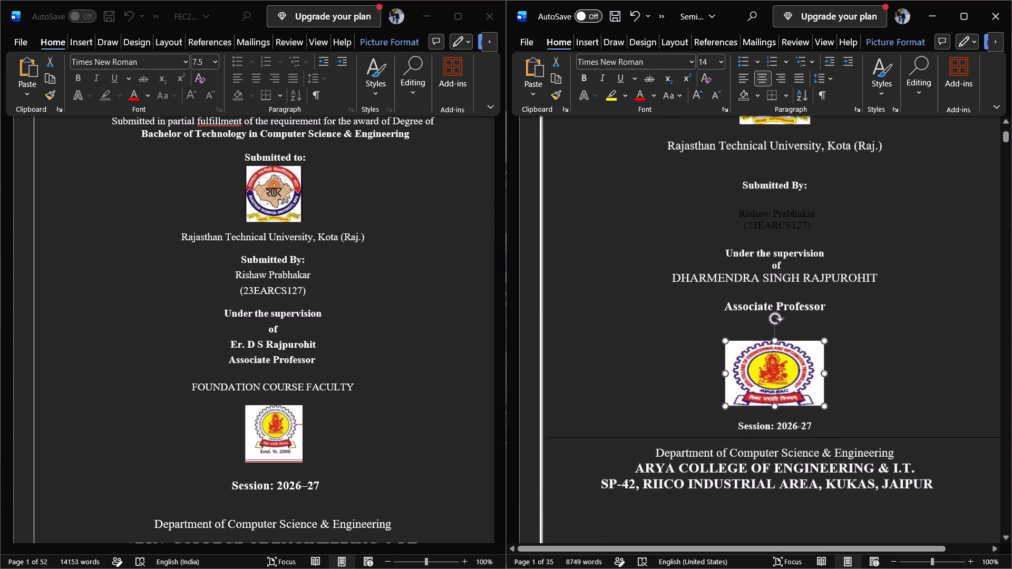
{"action": "scroll", "coordinate": [756, 407], "scroll_direction": "left", "scroll_amount": 1}
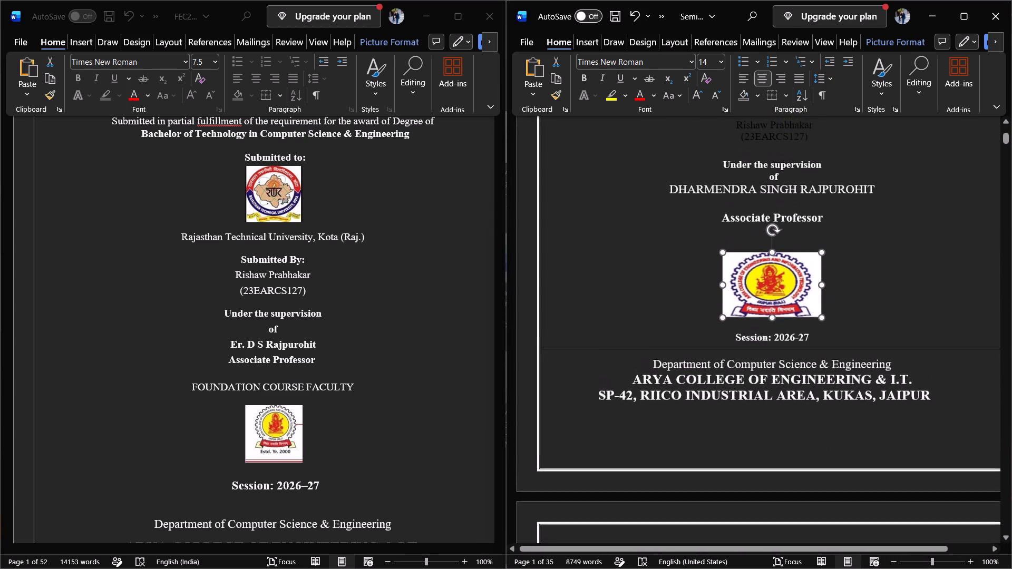
{"action": "scroll", "coordinate": [756, 407], "scroll_direction": "left", "scroll_amount": 1}
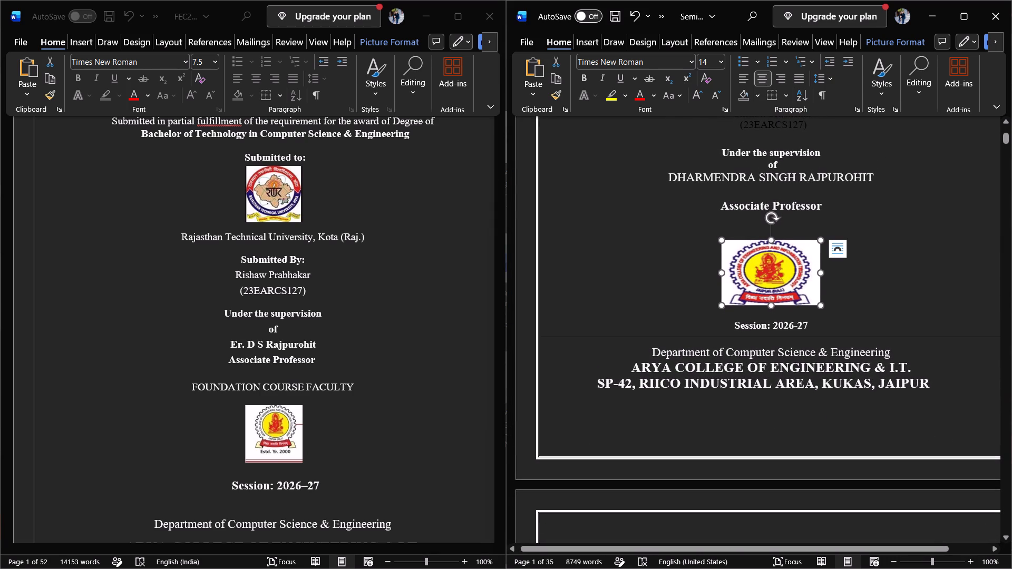
{"action": "left_click", "coordinate": [833, 322]}
{"action": "key", "text": "Return"}
{"action": "key", "text": "Return"}
{"action": "key", "text": "Return"}
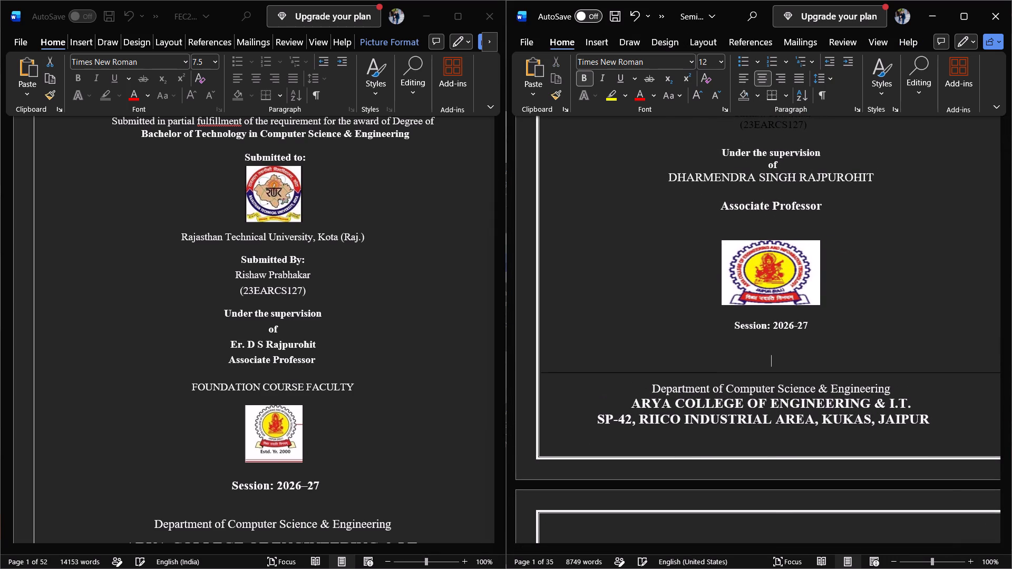
{"action": "key", "text": "Return"}
Add two blank lines above the ACKNOWLEDGMENT heading on the seminar report's second page.
{"action": "scroll", "coordinate": [833, 322], "scroll_direction": "down", "scroll_amount": 2}
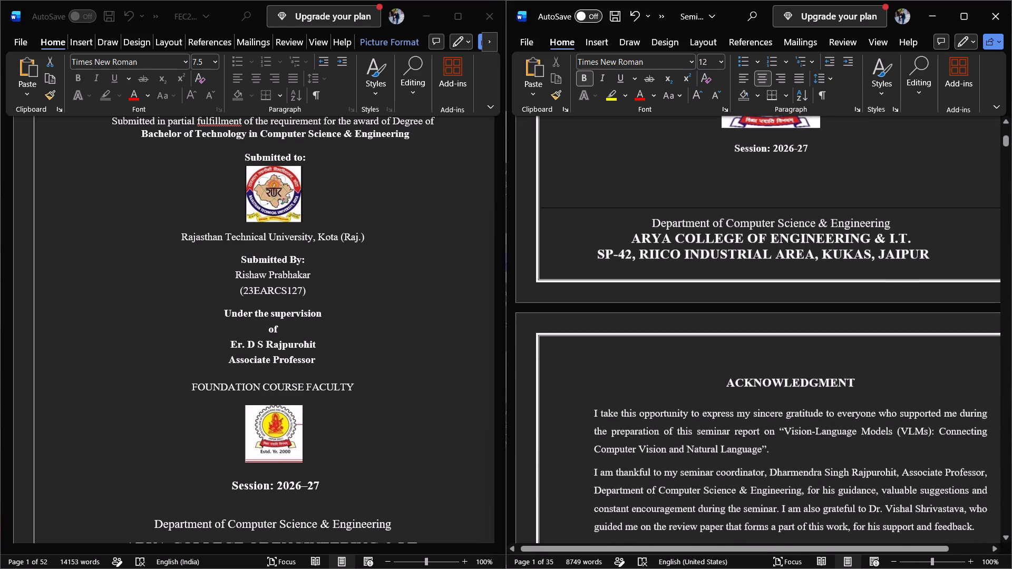
{"action": "left_click", "coordinate": [741, 369]}
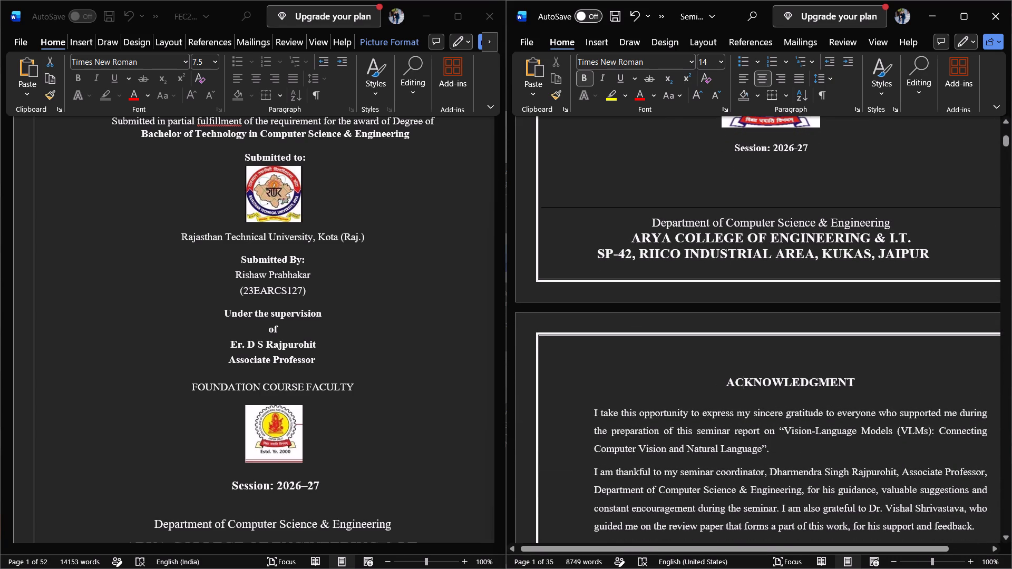
{"action": "left_click", "coordinate": [706, 368]}
{"action": "key", "text": "Return"}
{"action": "key", "text": "Return"}
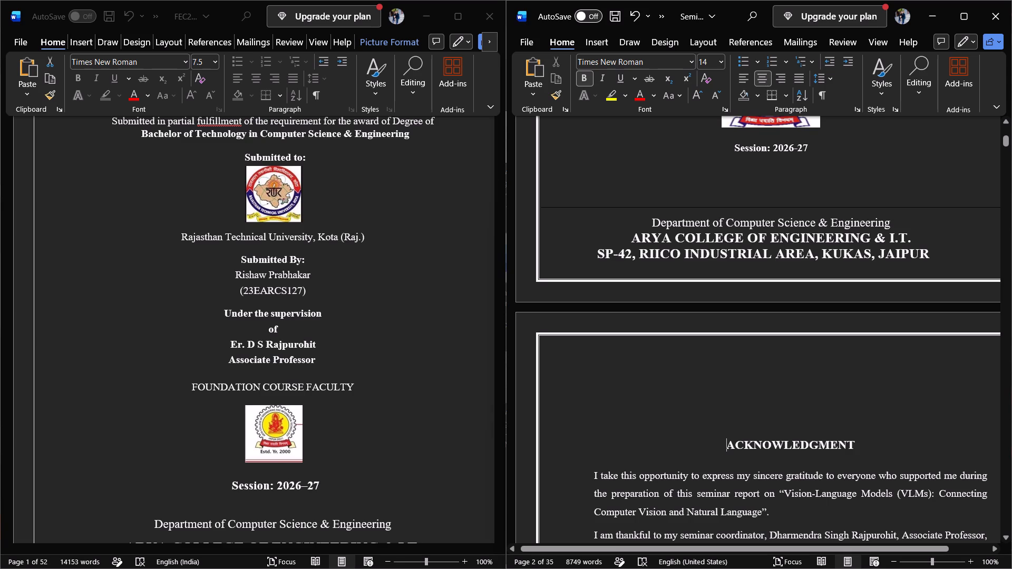
Copy the ARYA College letterhead banner from page 2 of the case study and fit it against the top border of the seminar's acknowledgment page.
{"action": "scroll", "coordinate": [315, 375], "scroll_direction": "down", "scroll_amount": 2}
{"action": "left_click", "coordinate": [258, 453]}
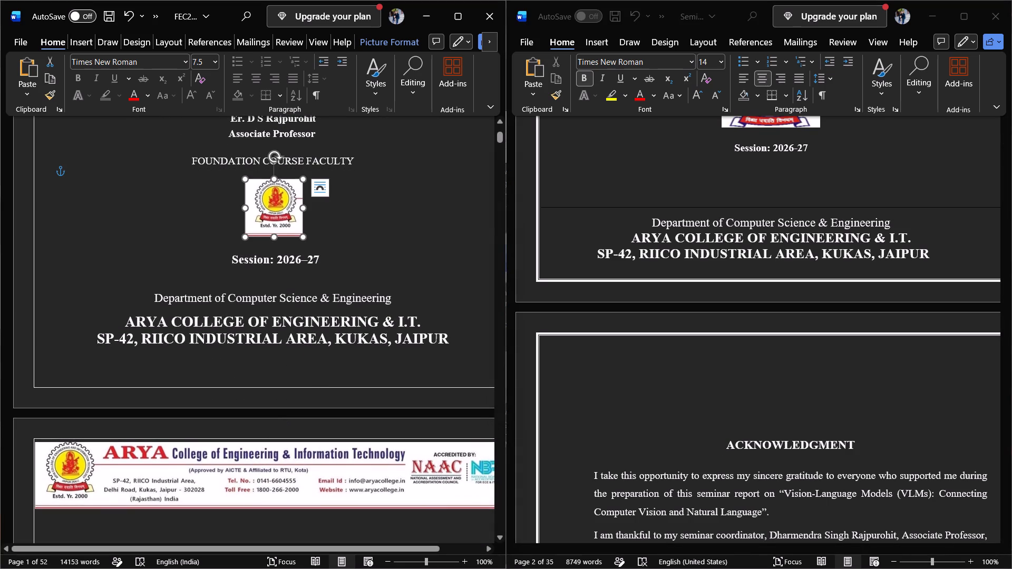
{"action": "left_click", "coordinate": [258, 453]}
{"action": "key", "text": "ctrl+c"}
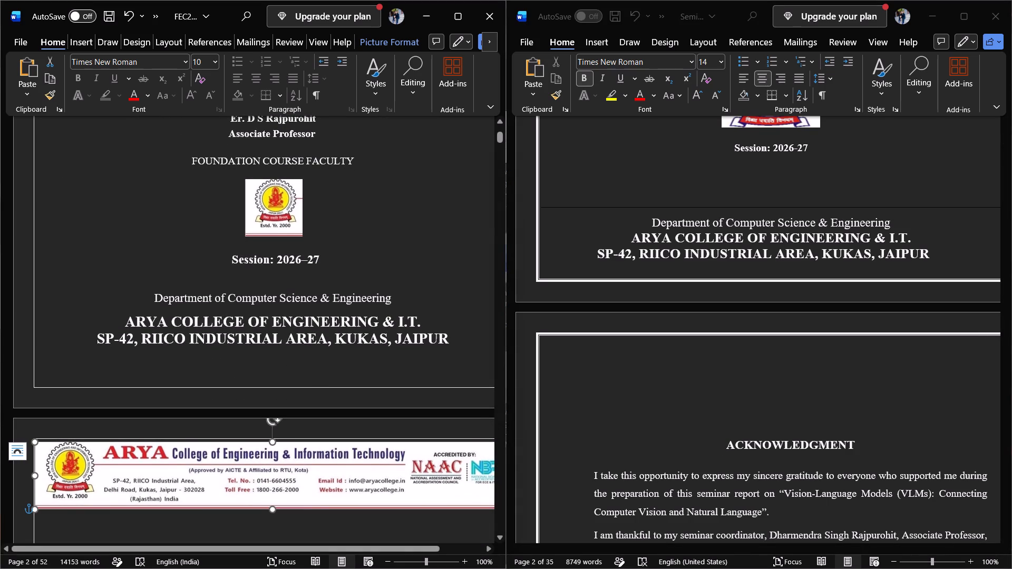
{"action": "left_click", "coordinate": [682, 363]}
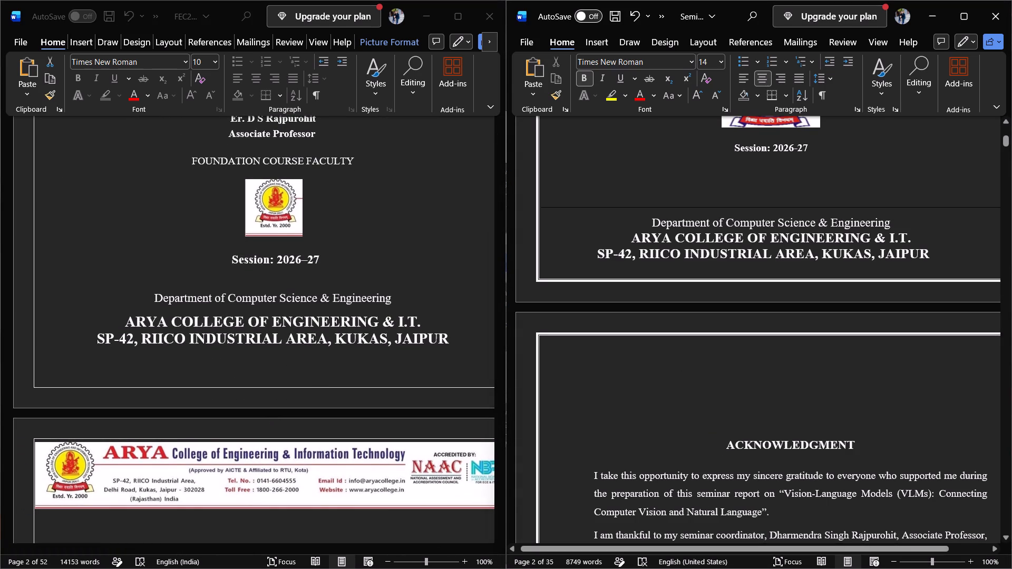
{"action": "left_click", "coordinate": [682, 363]}
{"action": "key", "text": "ctrl+v"}
{"action": "left_click_drag", "start_coordinate": [703, 422], "coordinate": [638, 367]}
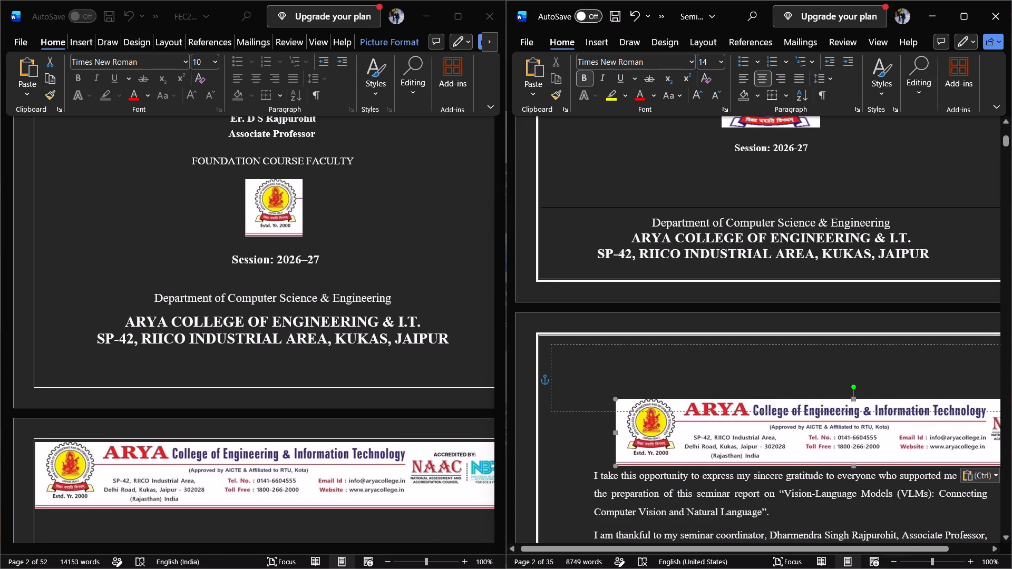
{"action": "left_click_drag", "start_coordinate": [638, 367], "coordinate": [626, 362]}
{"action": "left_click_drag", "start_coordinate": [627, 358], "coordinate": [627, 357]}
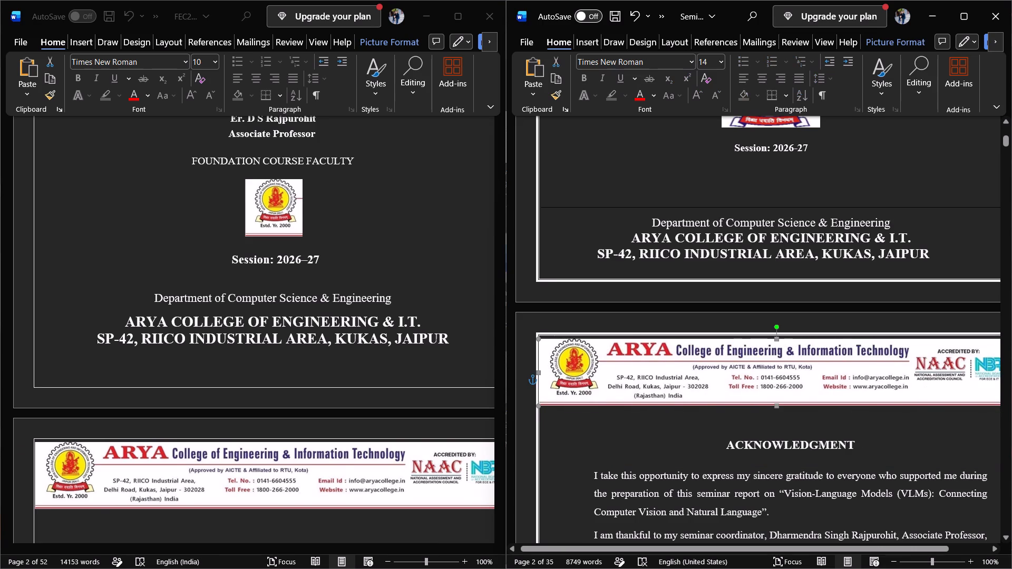
{"action": "left_click_drag", "start_coordinate": [627, 357], "coordinate": [630, 360]}
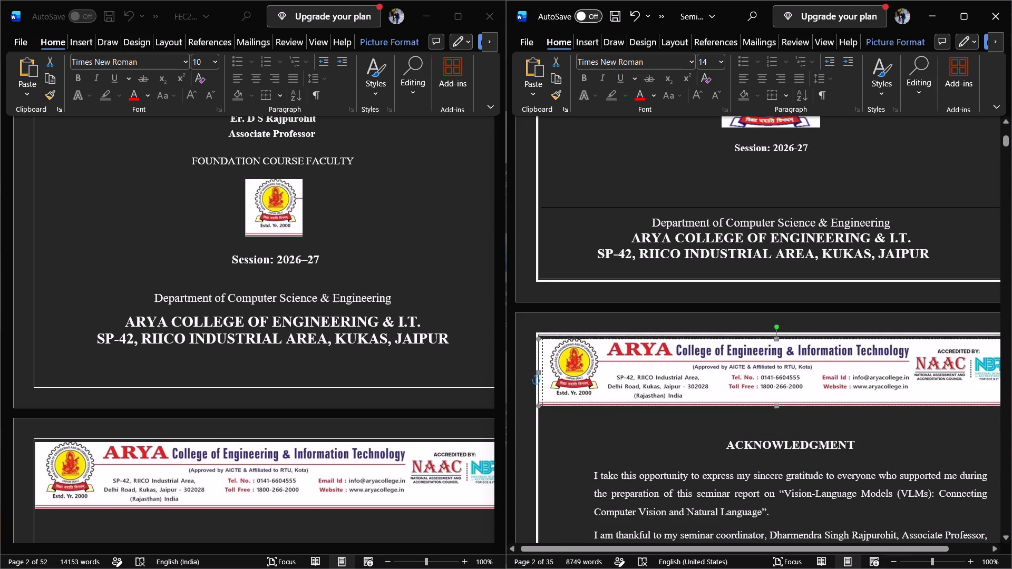
{"action": "left_click_drag", "start_coordinate": [630, 360], "coordinate": [627, 352]}
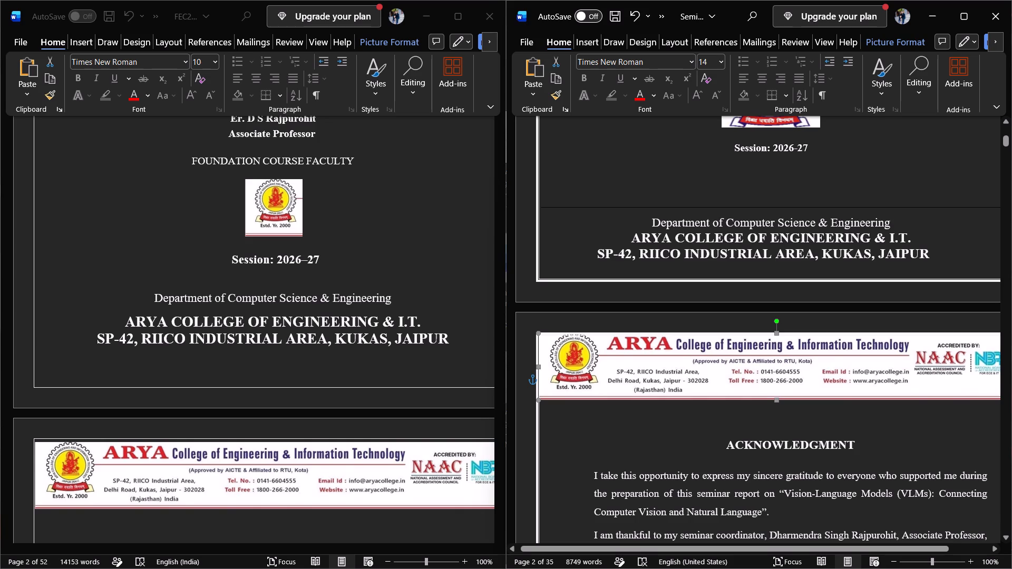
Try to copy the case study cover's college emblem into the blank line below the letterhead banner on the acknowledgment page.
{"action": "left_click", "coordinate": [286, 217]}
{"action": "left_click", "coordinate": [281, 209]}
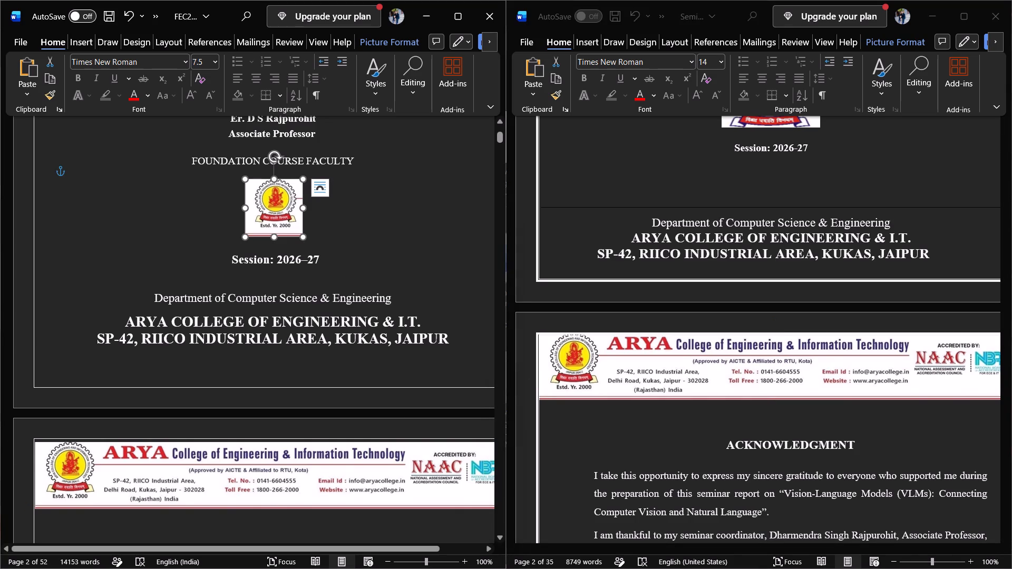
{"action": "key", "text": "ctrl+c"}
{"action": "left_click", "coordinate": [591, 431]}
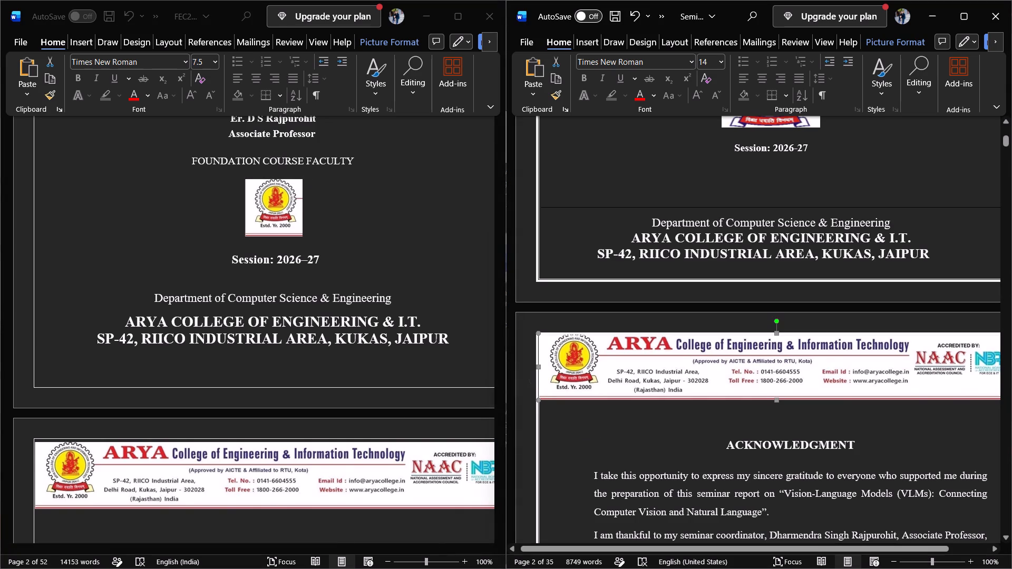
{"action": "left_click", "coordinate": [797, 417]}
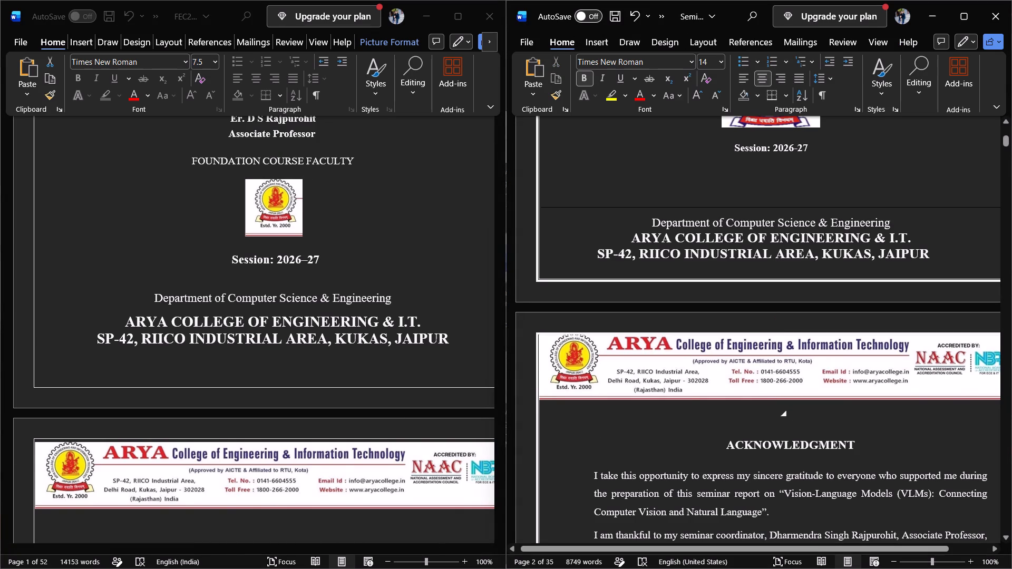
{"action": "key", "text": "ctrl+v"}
Remove a blank line above the ACKNOWLEDGMENT heading so it sits directly below the letterhead banner.
{"action": "left_click", "coordinate": [726, 443]}
{"action": "key", "text": "BackSpace"}
{"action": "left_click", "coordinate": [726, 443]}
{"action": "key", "text": "BackSpace"}
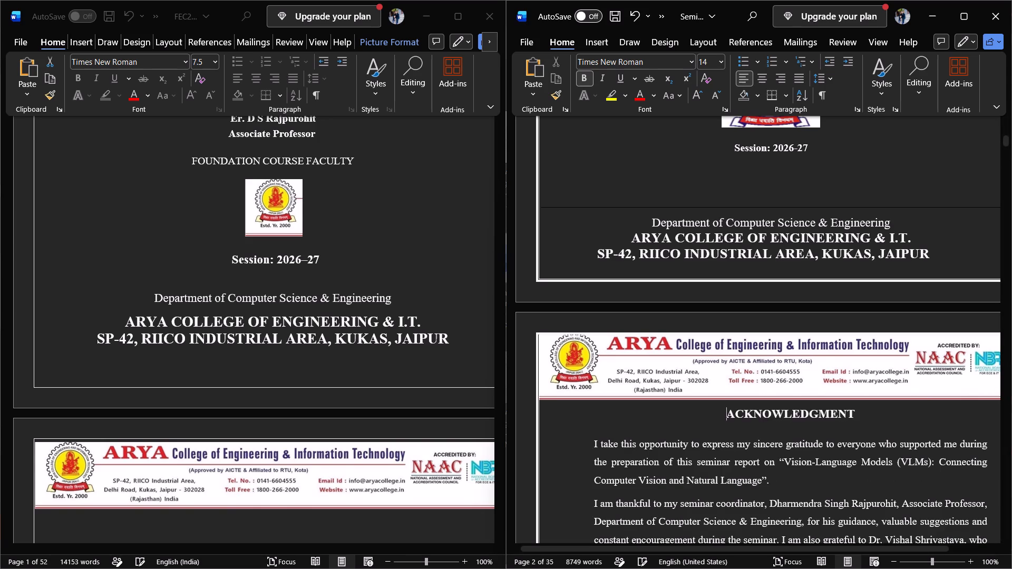
{"action": "left_click", "coordinate": [726, 443]}
{"action": "left_click", "coordinate": [685, 421]}
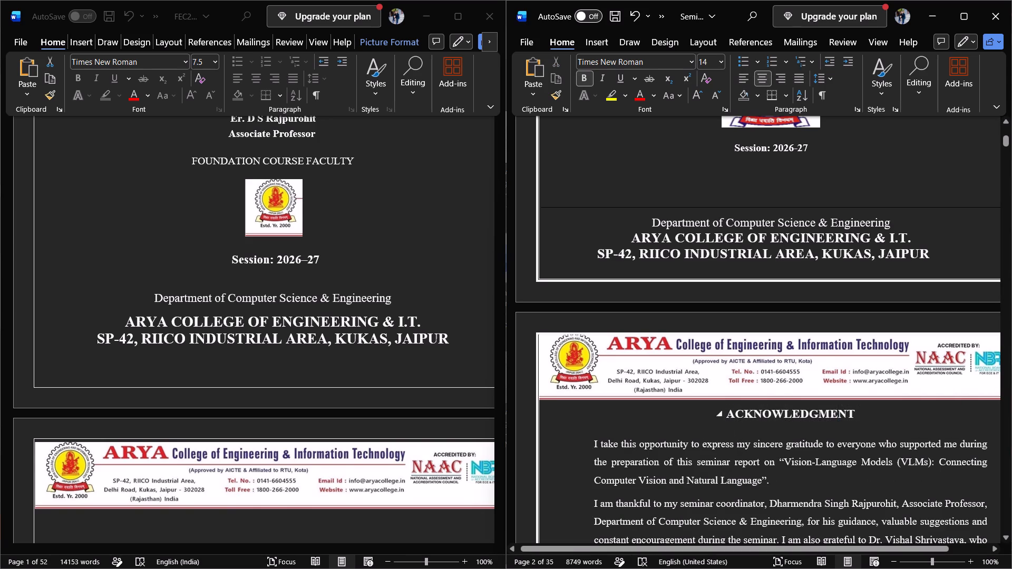
Copy the ARYA College letterhead banner from the seminar report's acknowledgment page.
{"action": "left_click", "coordinate": [640, 359]}
{"action": "key", "text": "ctrl+c"}
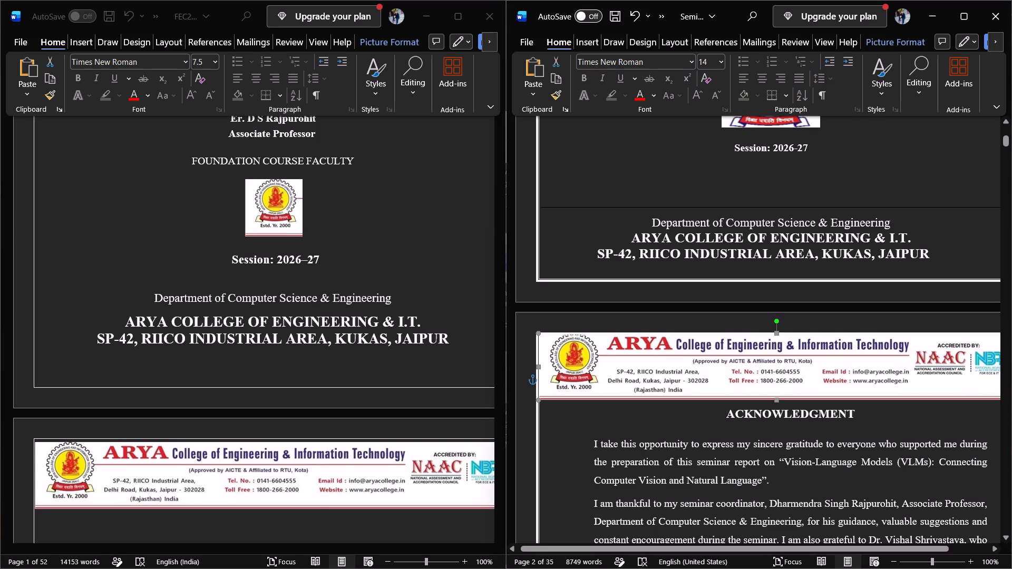
Move the college emblem from the bottom of the acknowledgment page to the cover page, between the existing emblem and the Session: 2026-27 line.
{"action": "scroll", "coordinate": [639, 356], "scroll_direction": "down", "scroll_amount": 5}
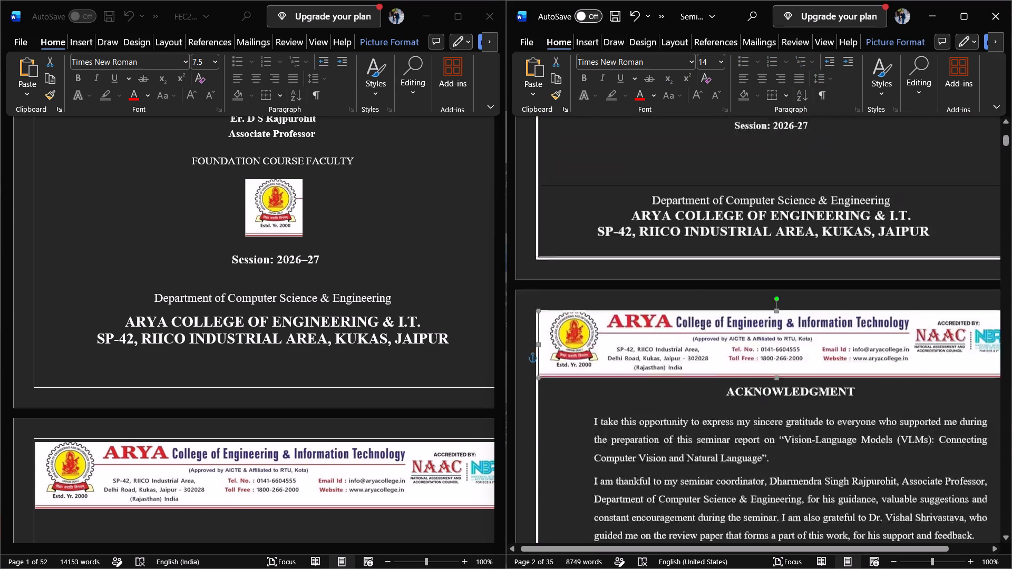
{"action": "scroll", "coordinate": [639, 356], "scroll_direction": "down", "scroll_amount": 4}
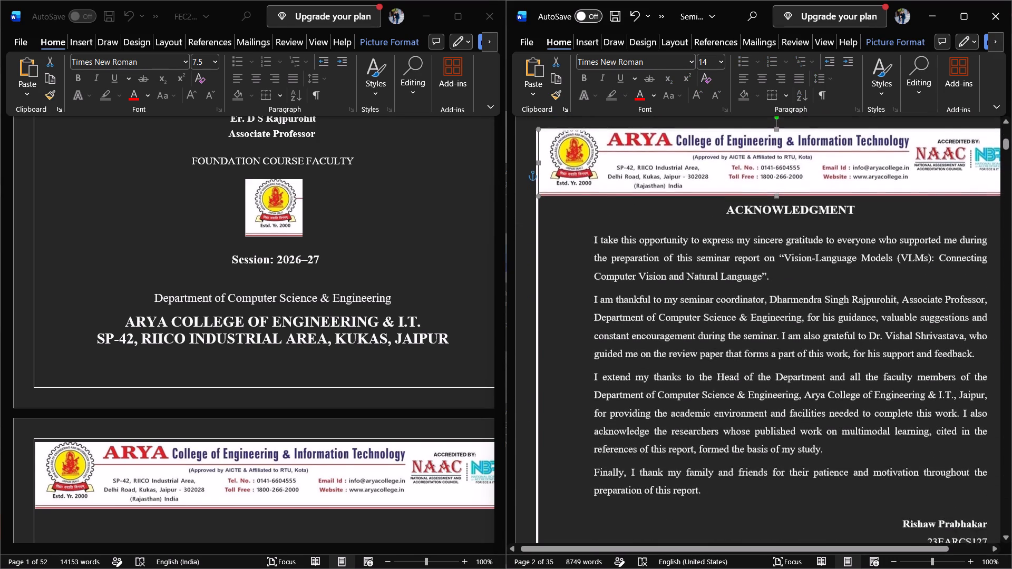
{"action": "scroll", "coordinate": [639, 356], "scroll_direction": "down", "scroll_amount": 4}
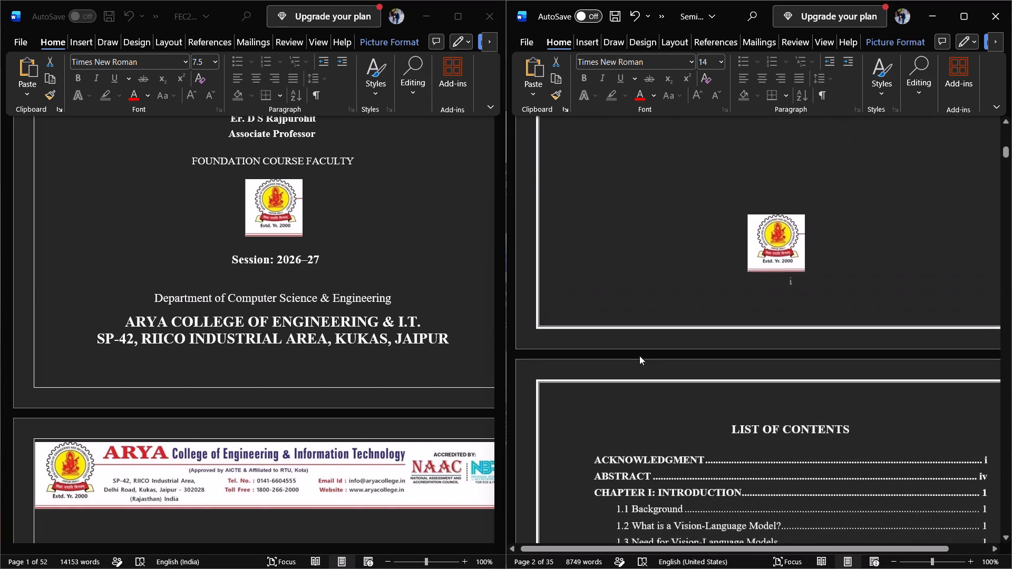
{"action": "scroll", "coordinate": [639, 356], "scroll_direction": "down", "scroll_amount": 1}
{"action": "left_click_drag", "start_coordinate": [773, 302], "coordinate": [751, 183]}
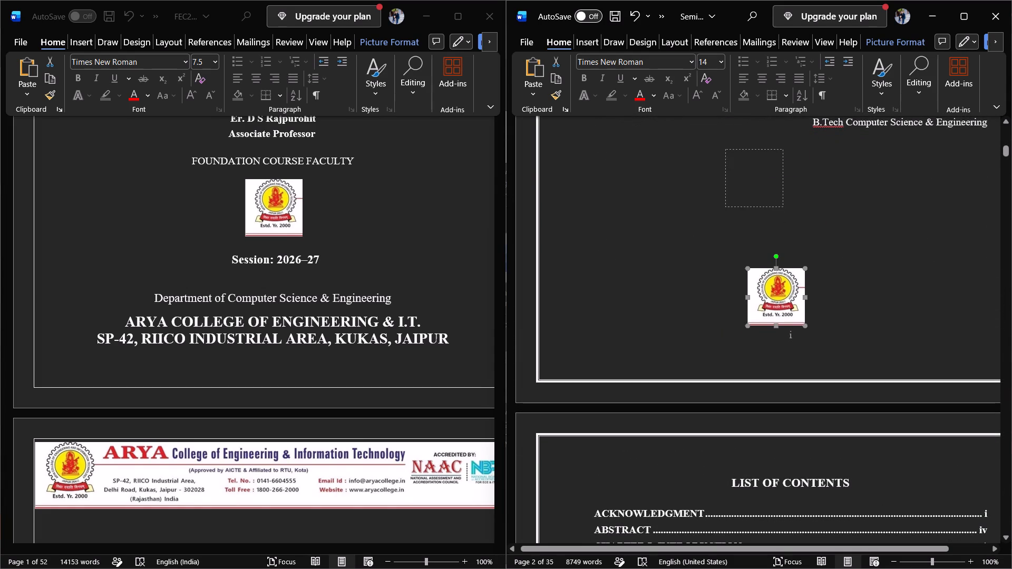
{"action": "left_click_drag", "start_coordinate": [751, 183], "coordinate": [742, 79]}
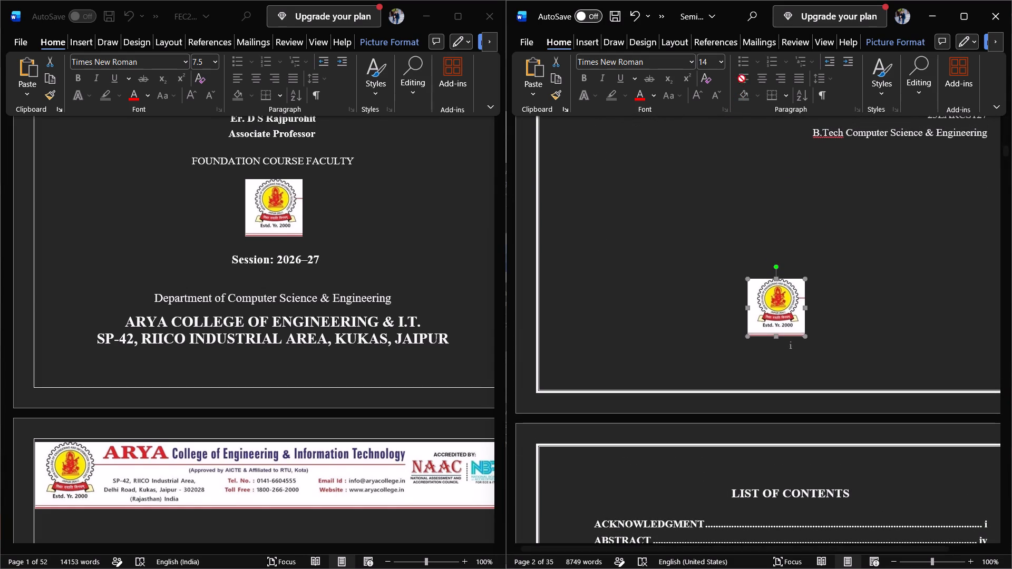
{"action": "left_click_drag", "start_coordinate": [742, 79], "coordinate": [621, 117]}
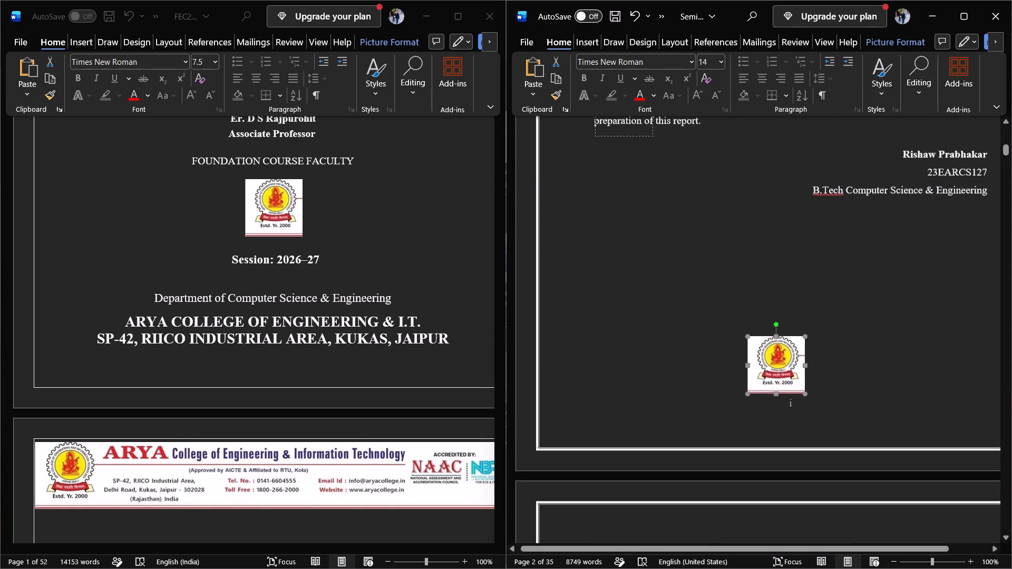
{"action": "left_click_drag", "start_coordinate": [621, 117], "coordinate": [682, 115]}
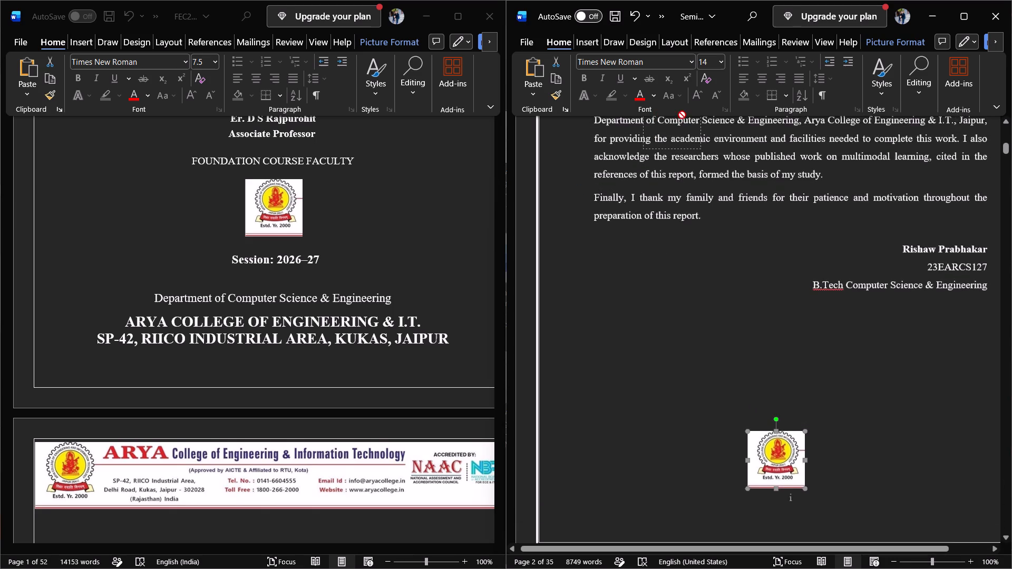
{"action": "left_click_drag", "start_coordinate": [682, 115], "coordinate": [744, 30]}
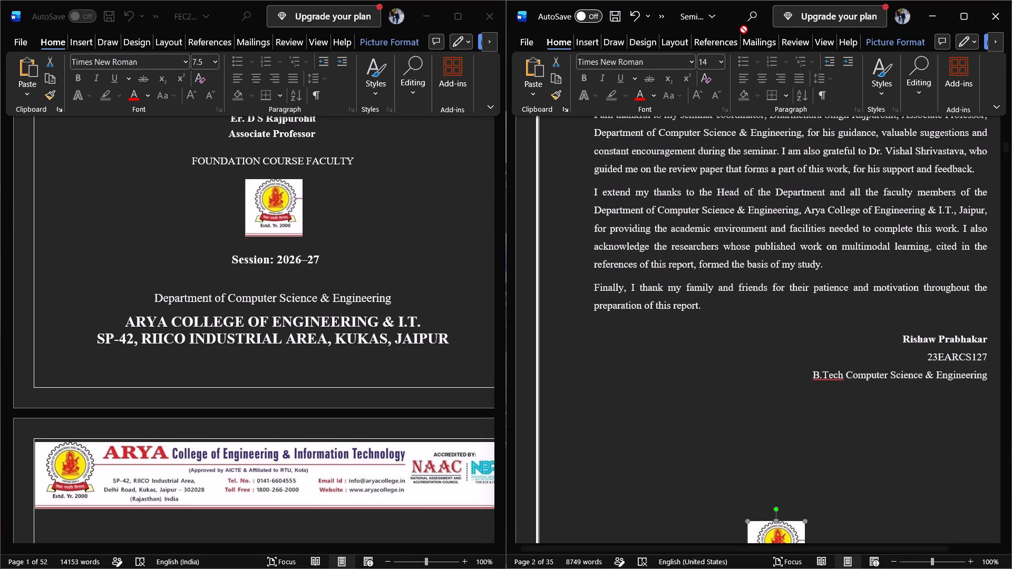
{"action": "left_click_drag", "start_coordinate": [744, 30], "coordinate": [648, 108]}
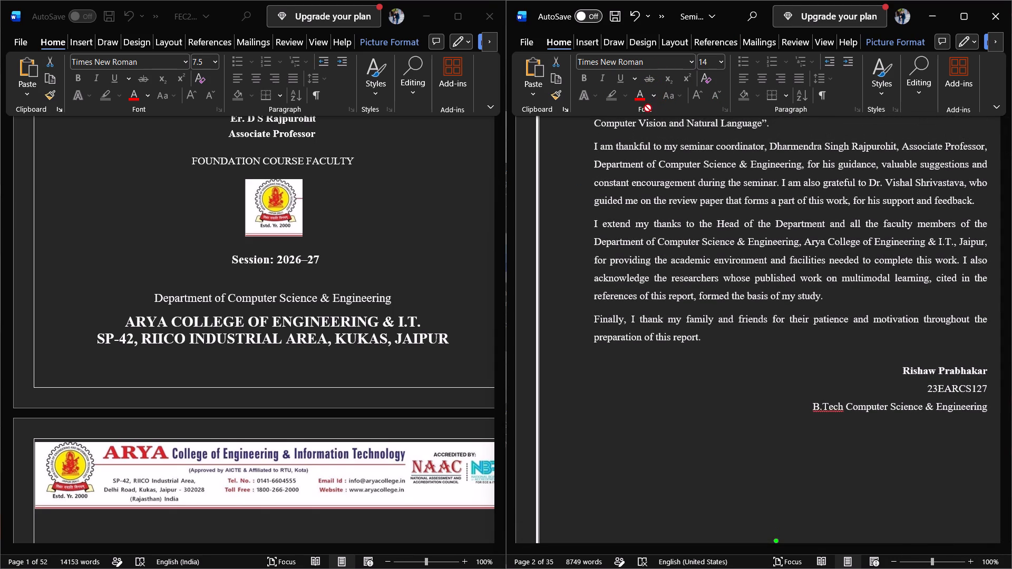
{"action": "left_click_drag", "start_coordinate": [648, 108], "coordinate": [768, 104]}
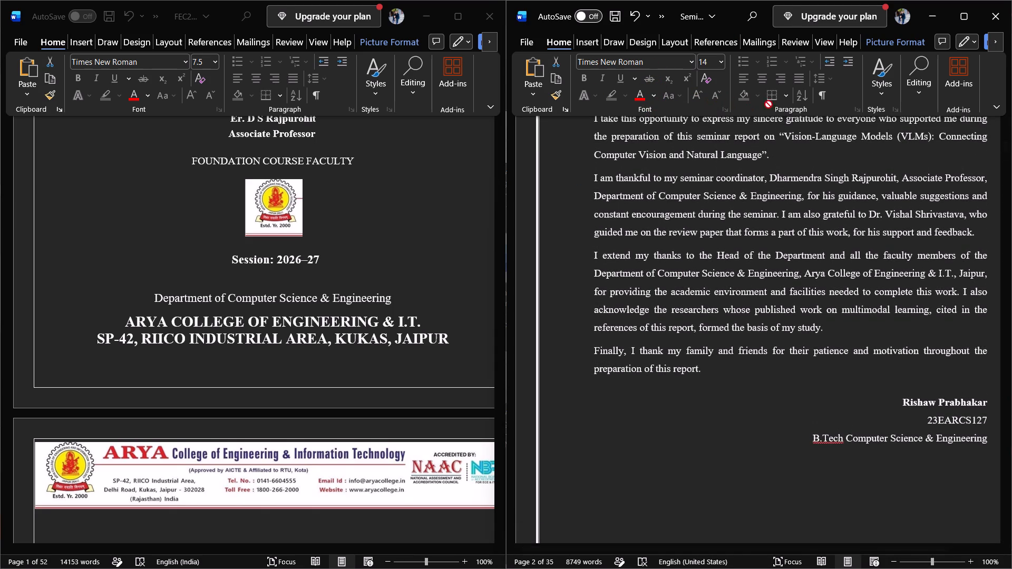
{"action": "left_click_drag", "start_coordinate": [768, 104], "coordinate": [806, 107]}
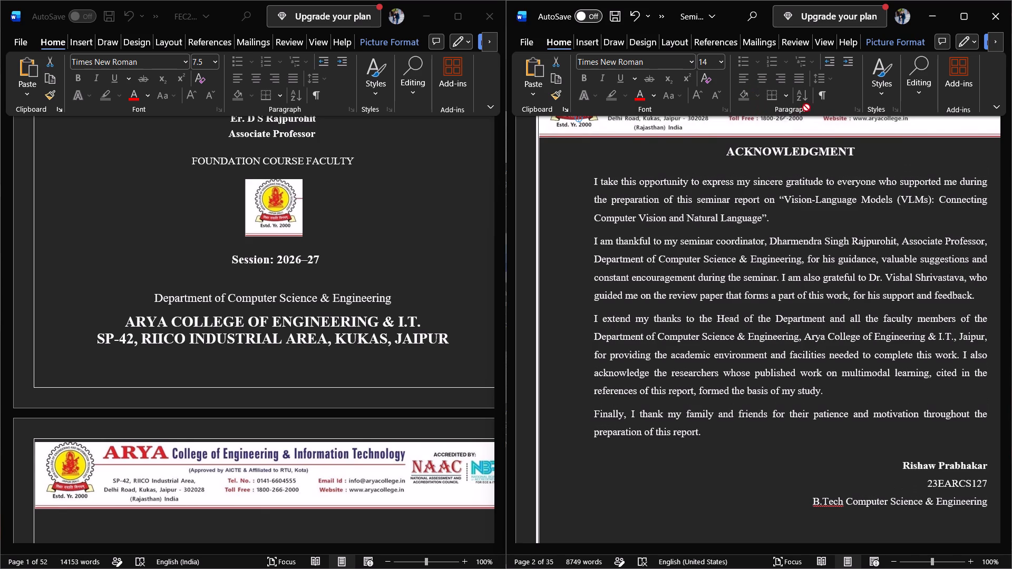
{"action": "left_click_drag", "start_coordinate": [806, 107], "coordinate": [738, 83]}
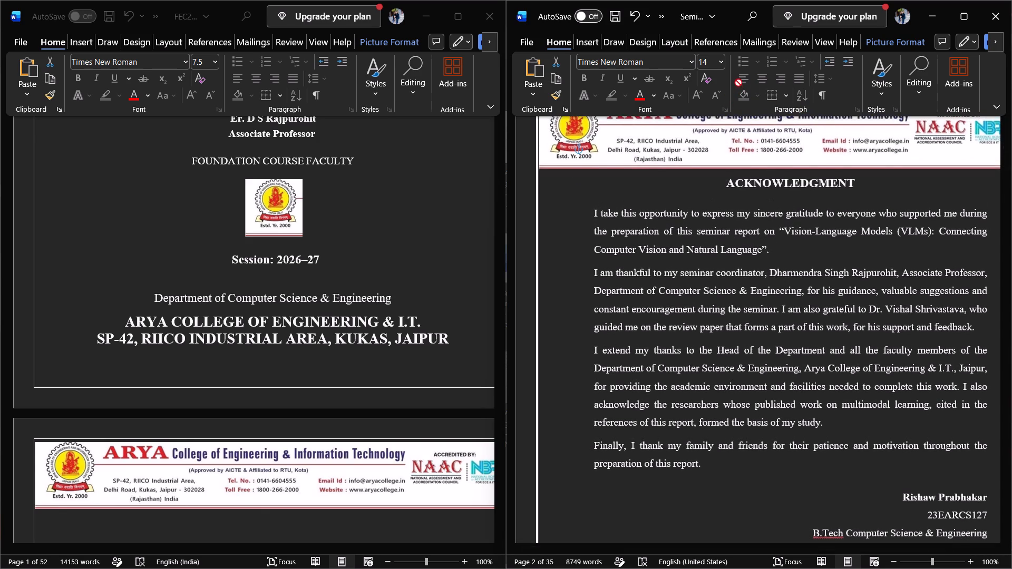
{"action": "left_click_drag", "start_coordinate": [738, 83], "coordinate": [766, 195]}
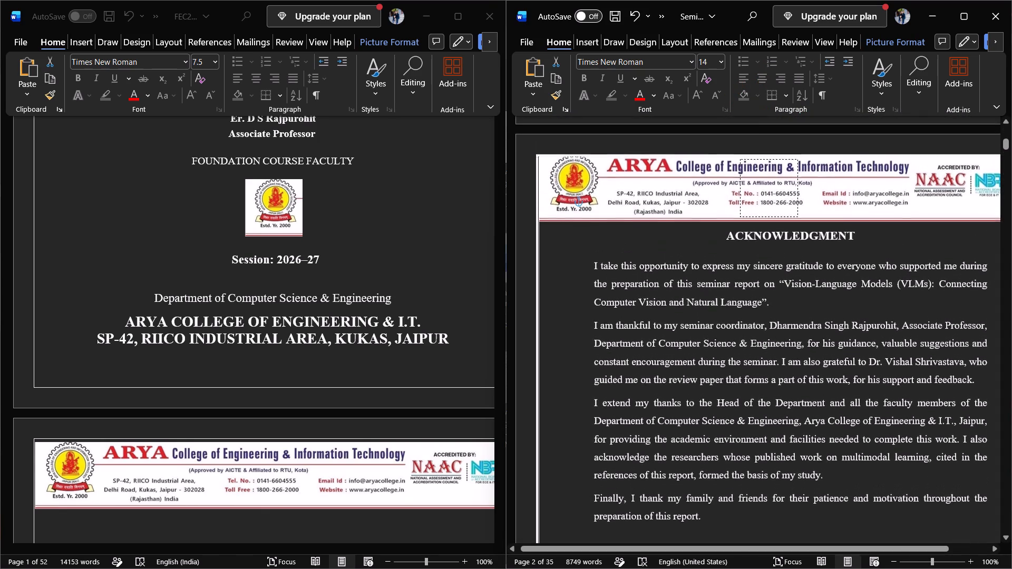
{"action": "left_click_drag", "start_coordinate": [766, 195], "coordinate": [744, 142]}
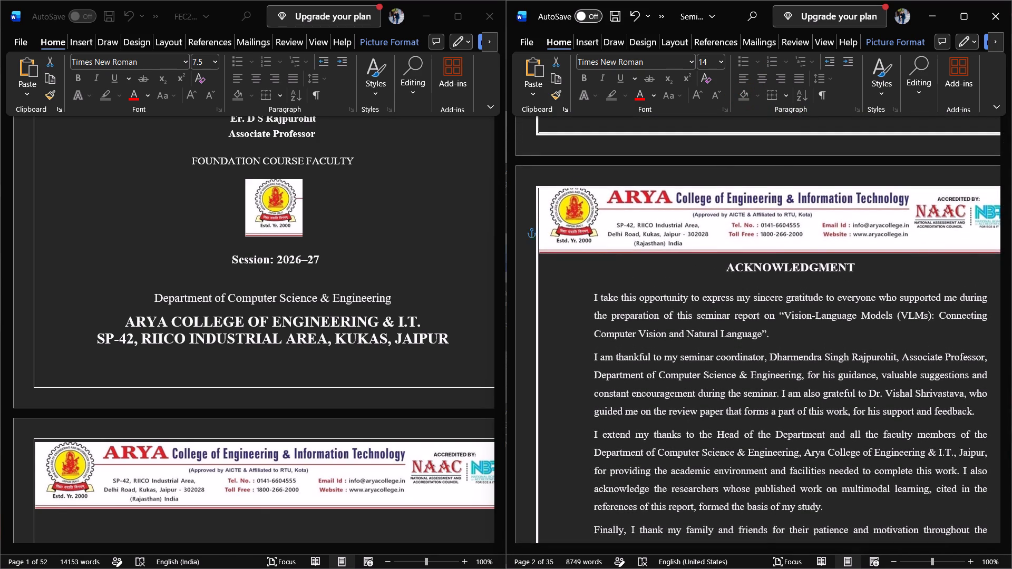
{"action": "left_click_drag", "start_coordinate": [744, 142], "coordinate": [744, 146]}
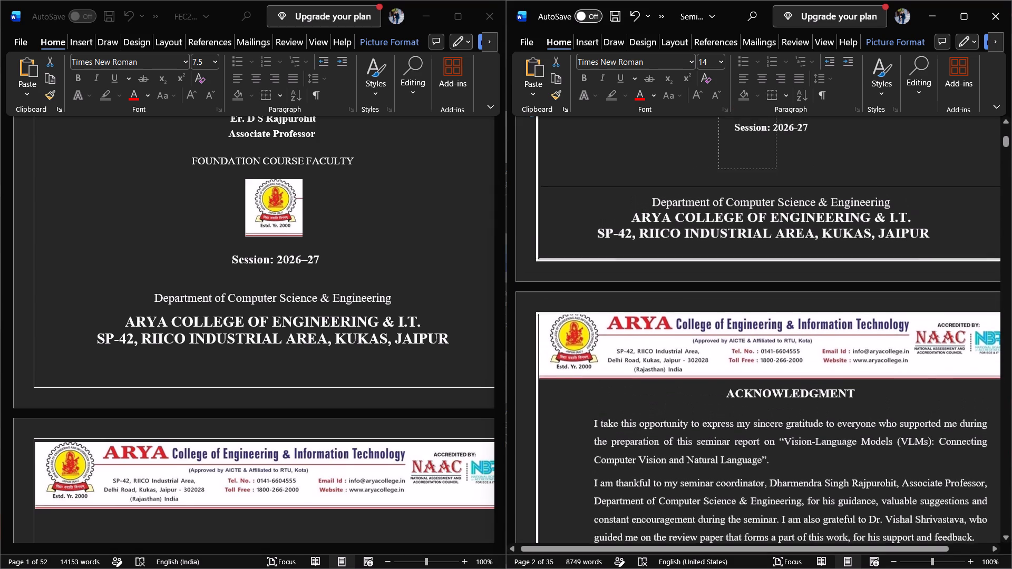
{"action": "left_click_drag", "start_coordinate": [744, 146], "coordinate": [719, 131]}
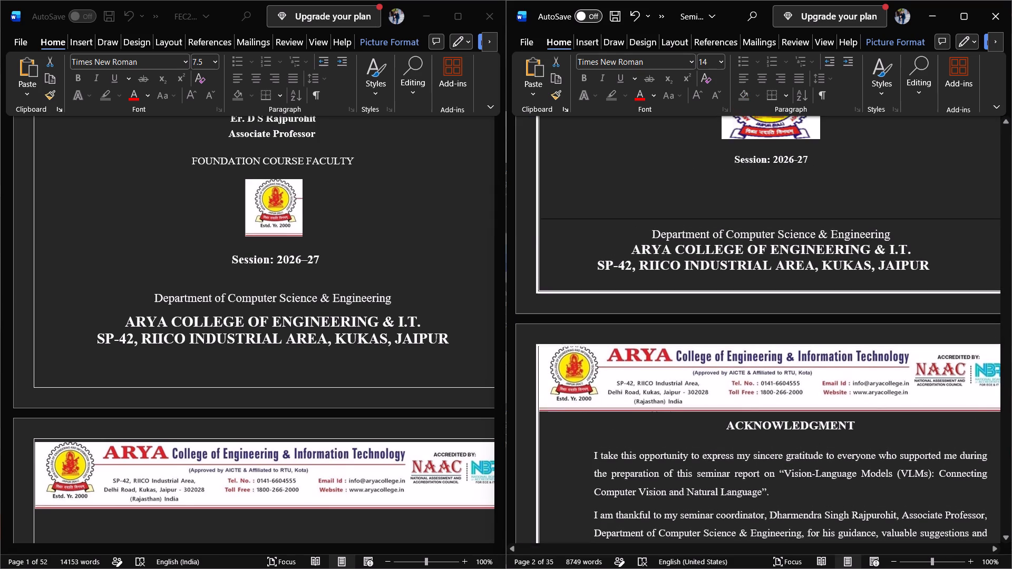
{"action": "left_click_drag", "start_coordinate": [719, 131], "coordinate": [682, 189]}
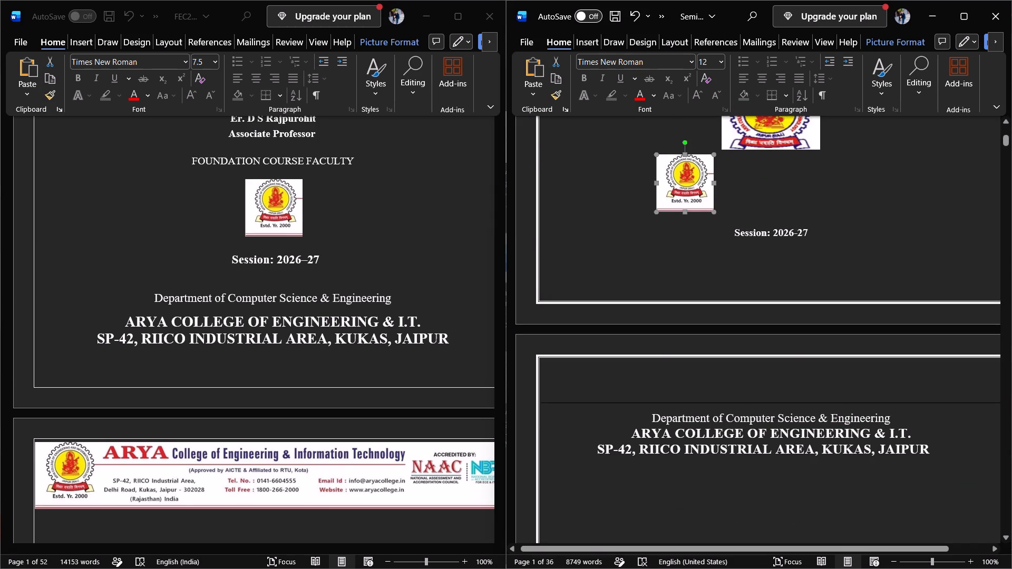
Replace the cover's old college emblem with the moved one, centring it directly below the Associate Professor line.
{"action": "left_click", "coordinate": [744, 145]}
{"action": "key", "text": "Delete"}
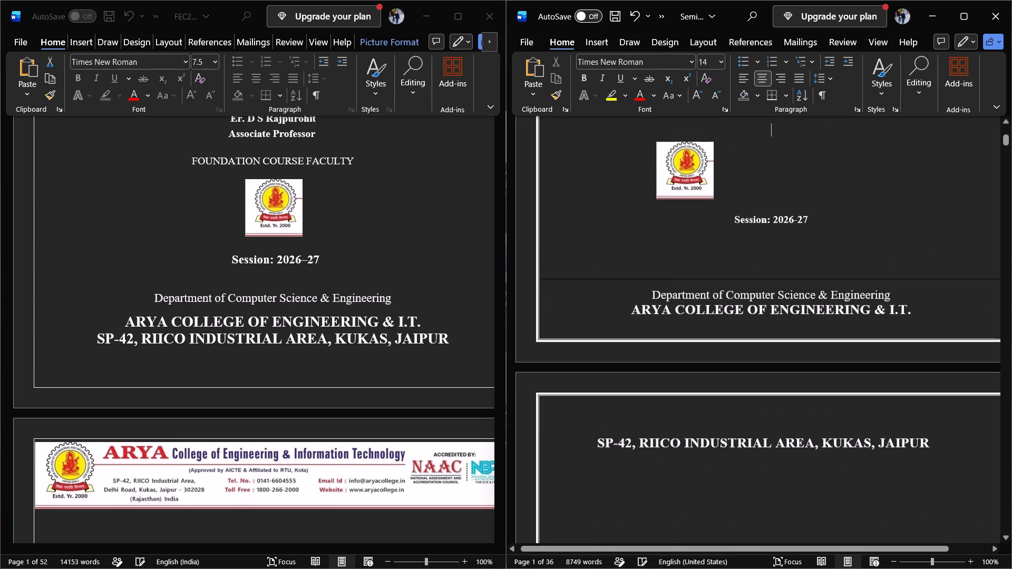
{"action": "left_click_drag", "start_coordinate": [683, 179], "coordinate": [755, 151]}
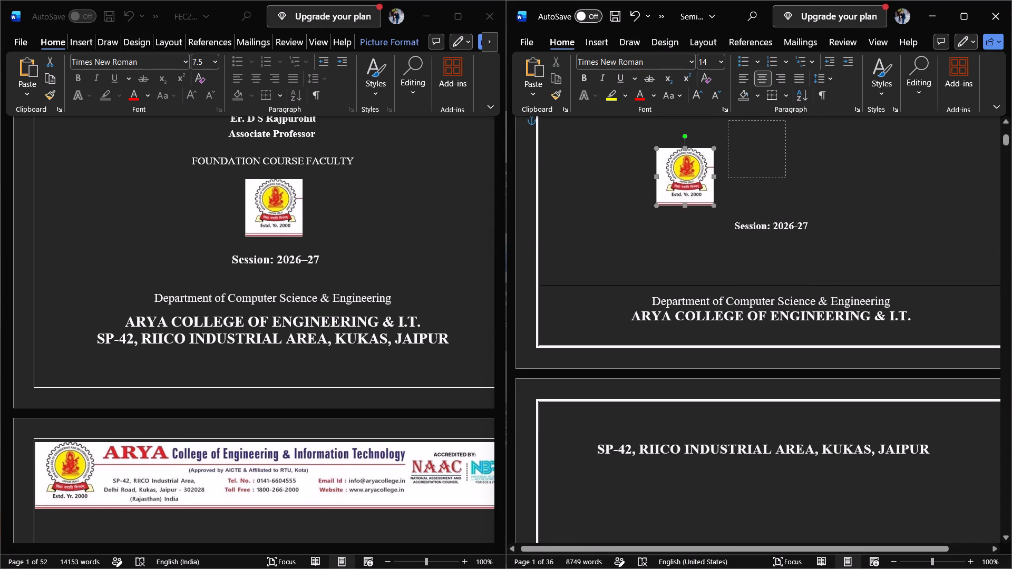
{"action": "left_click_drag", "start_coordinate": [755, 151], "coordinate": [766, 149]}
Enlarge the cover's new college emblem by widening it on both sides and extending it downward.
{"action": "scroll", "coordinate": [830, 198], "scroll_direction": "down", "scroll_amount": 1}
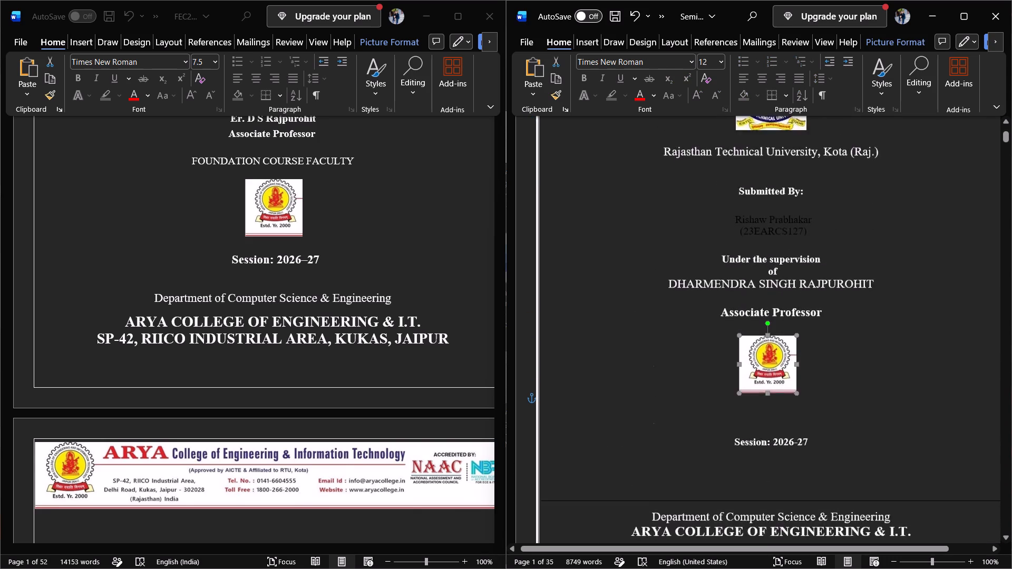
{"action": "scroll", "coordinate": [830, 198], "scroll_direction": "down", "scroll_amount": 1}
{"action": "left_click", "coordinate": [762, 220]}
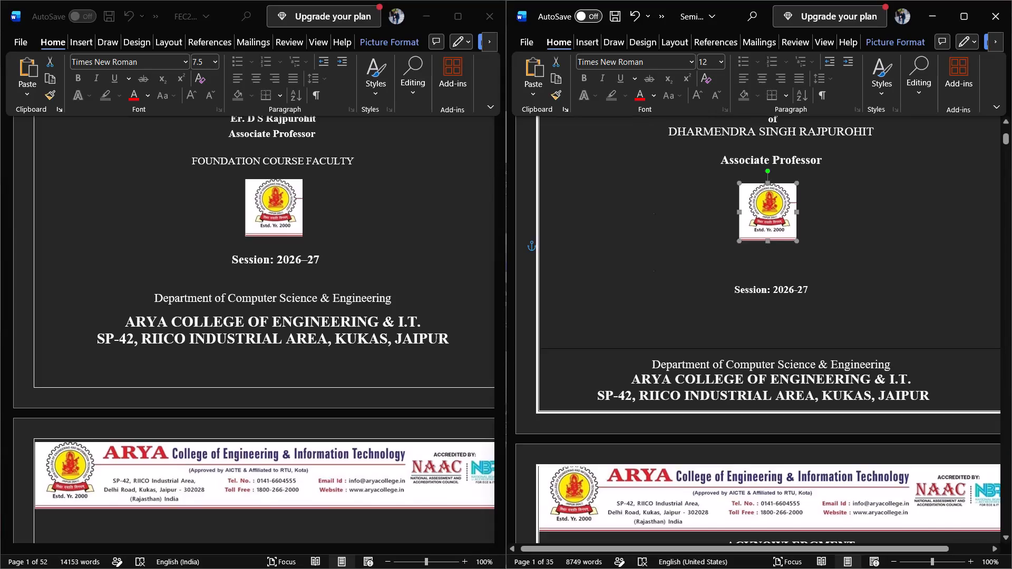
{"action": "left_click_drag", "start_coordinate": [797, 211], "coordinate": [813, 212]}
{"action": "left_click_drag", "start_coordinate": [741, 211], "coordinate": [709, 210]}
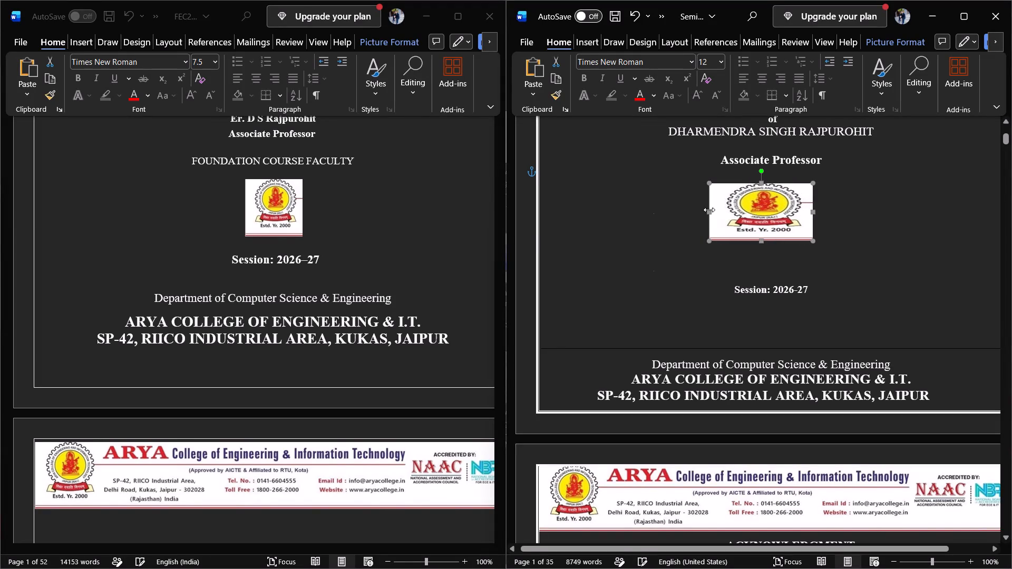
{"action": "left_click_drag", "start_coordinate": [762, 243], "coordinate": [762, 254]}
{"action": "left_click_drag", "start_coordinate": [762, 254], "coordinate": [762, 258]}
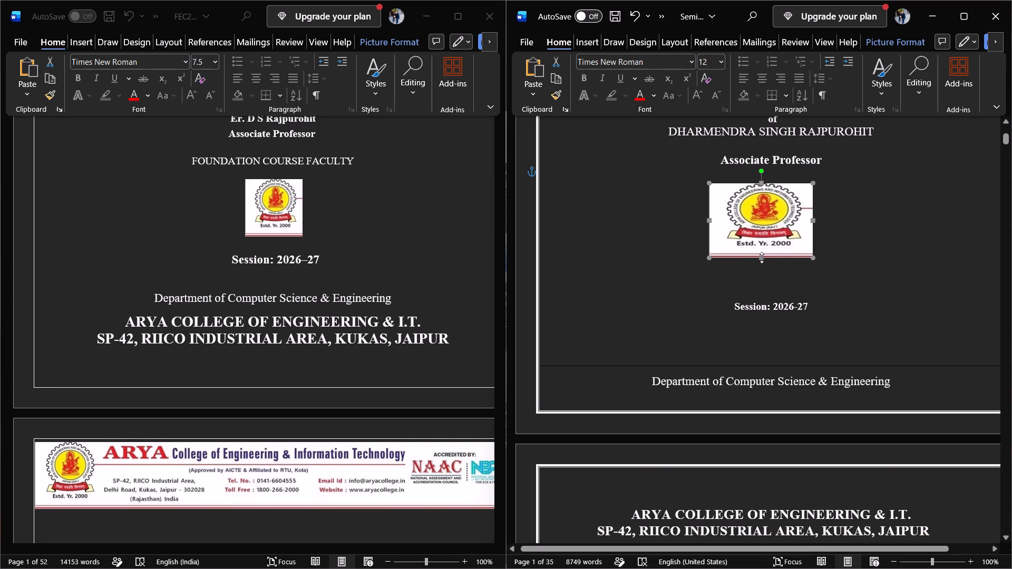
Remove the extra blank lines between the college emblem and the Session: 2026-27 line on the cover.
{"action": "left_click", "coordinate": [753, 287]}
{"action": "key", "text": "BackSpace"}
{"action": "key", "text": "BackSpace"}
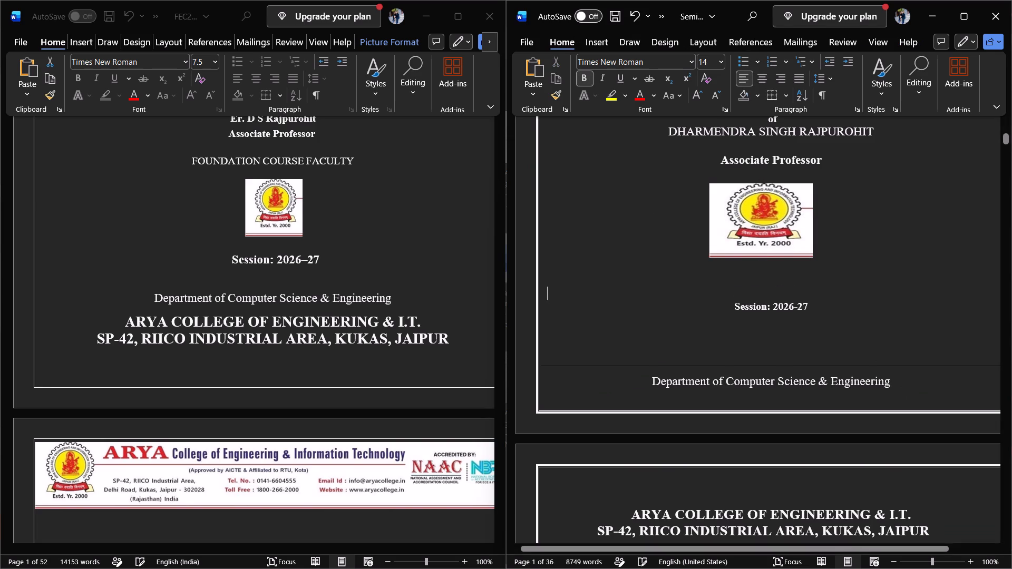
{"action": "key", "text": "BackSpace"}
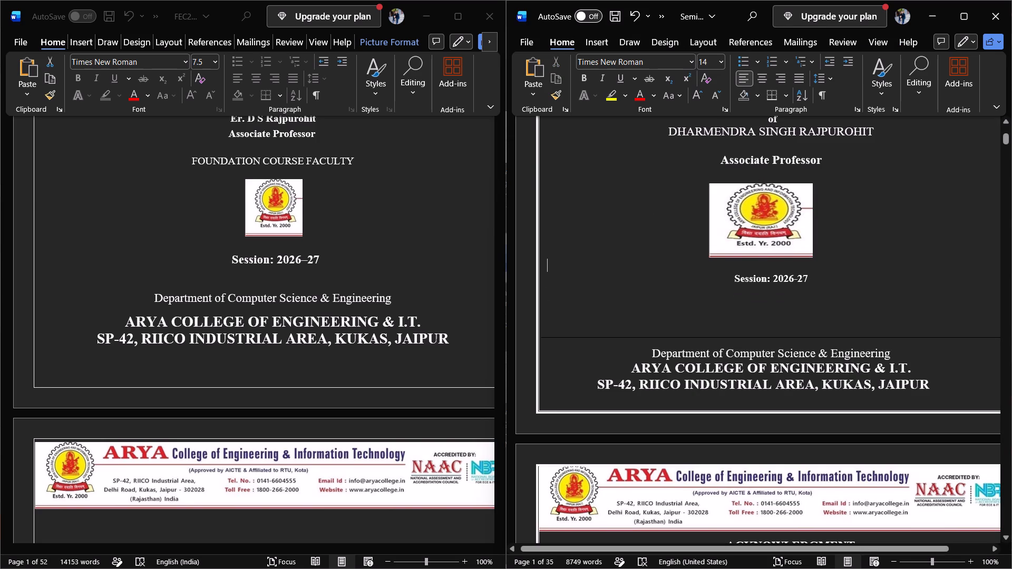
Narrow the cover's college emblem slightly from its left edge.
{"action": "left_click", "coordinate": [767, 212]}
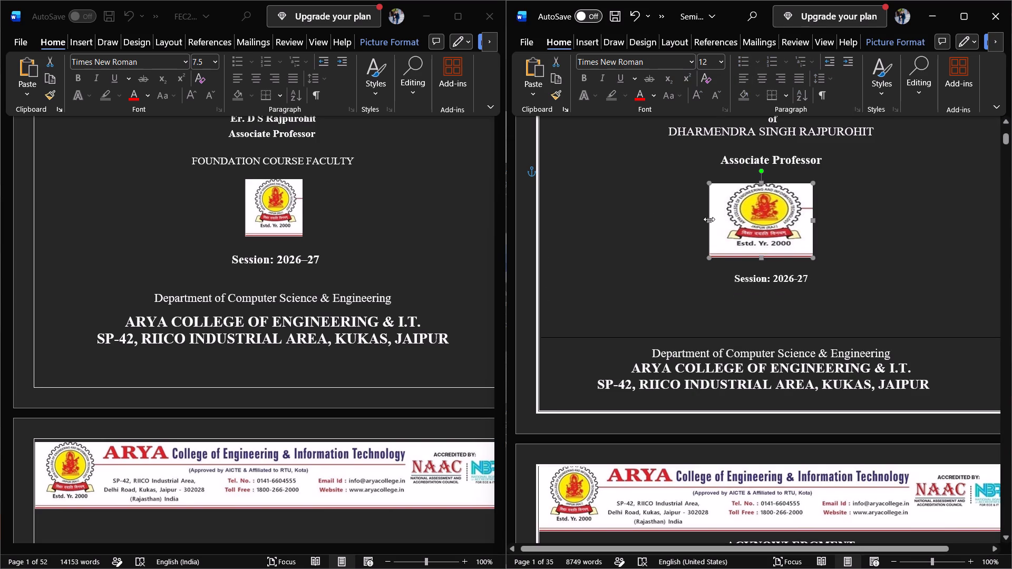
{"action": "left_click_drag", "start_coordinate": [710, 220], "coordinate": [721, 220]}
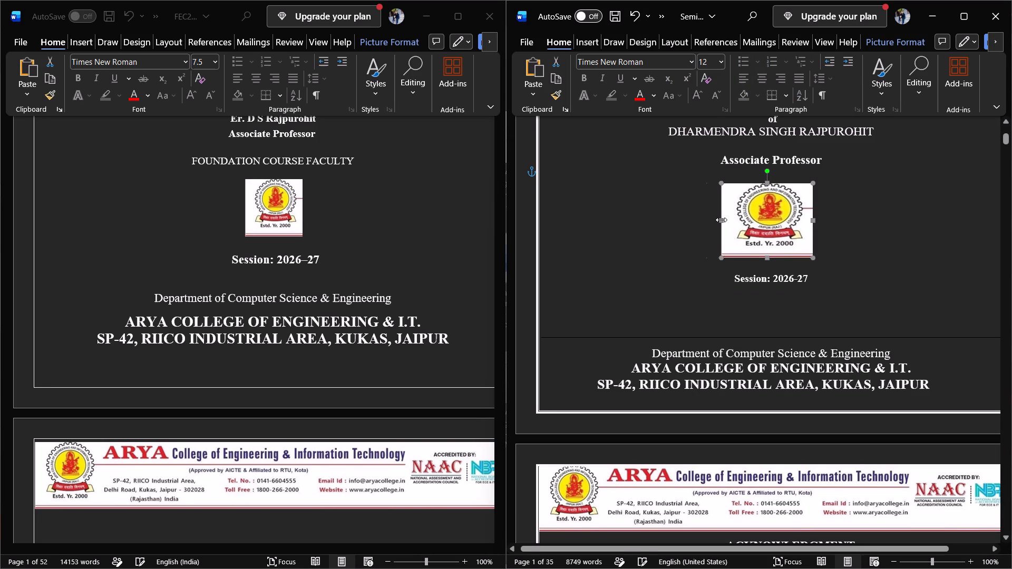
Widen the Rajasthan Technical University logo under Submitted to on the cover.
{"action": "scroll", "coordinate": [725, 300], "scroll_direction": "up", "scroll_amount": 1}
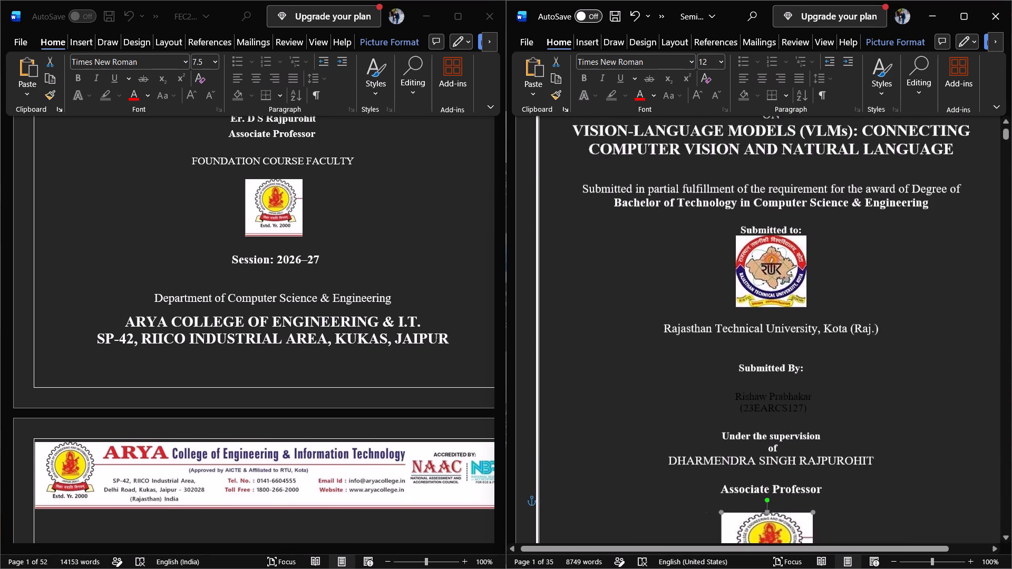
{"action": "scroll", "coordinate": [725, 300], "scroll_direction": "up", "scroll_amount": 2}
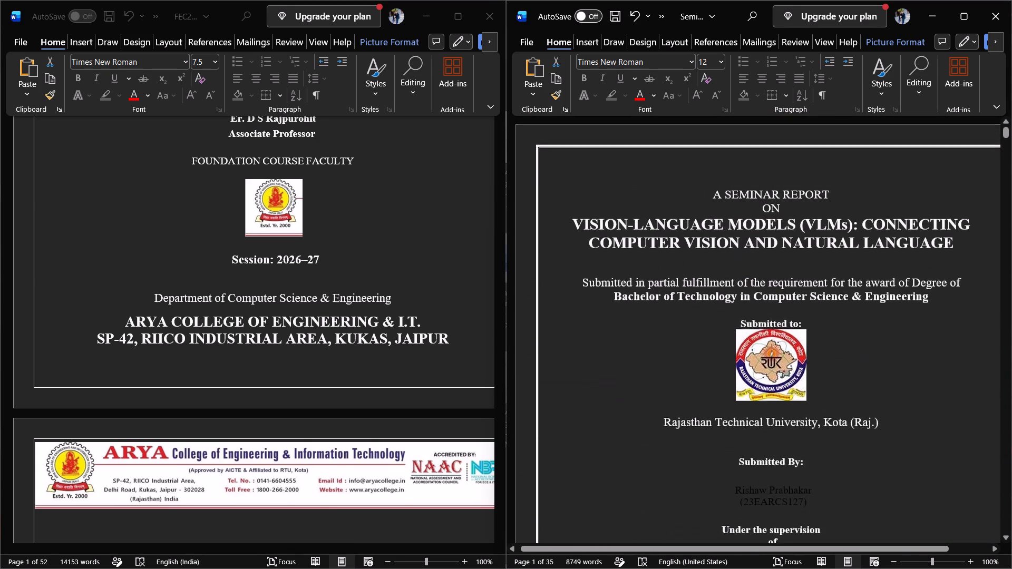
{"action": "left_click", "coordinate": [763, 362]}
{"action": "left_click_drag", "start_coordinate": [734, 368], "coordinate": [722, 368]}
Review the seminar report's pages from the resized cover through the acknowledgment and contents list to the Abstract.
{"action": "scroll", "coordinate": [722, 368], "scroll_direction": "down", "scroll_amount": 1}
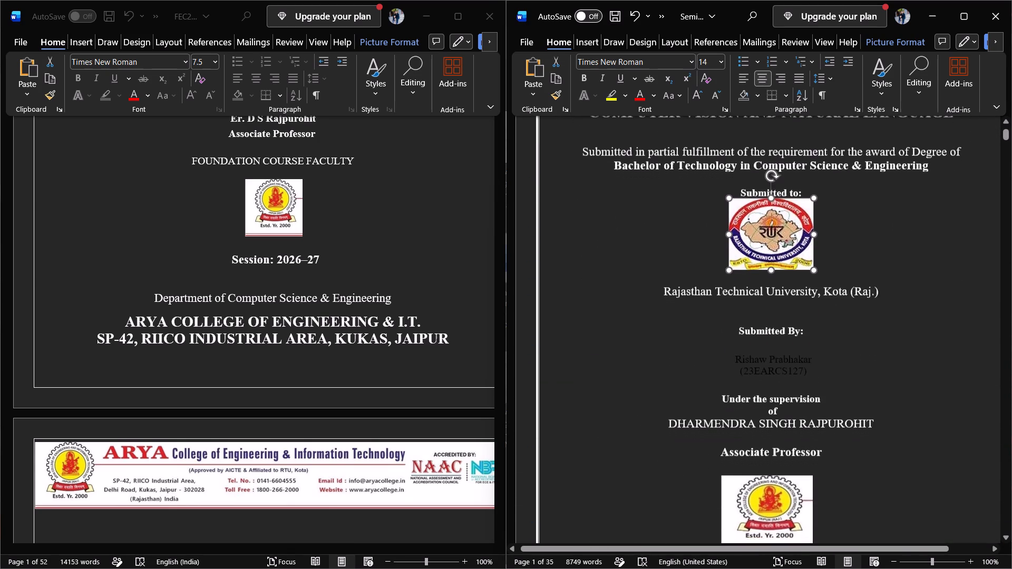
{"action": "scroll", "coordinate": [722, 368], "scroll_direction": "down", "scroll_amount": 4}
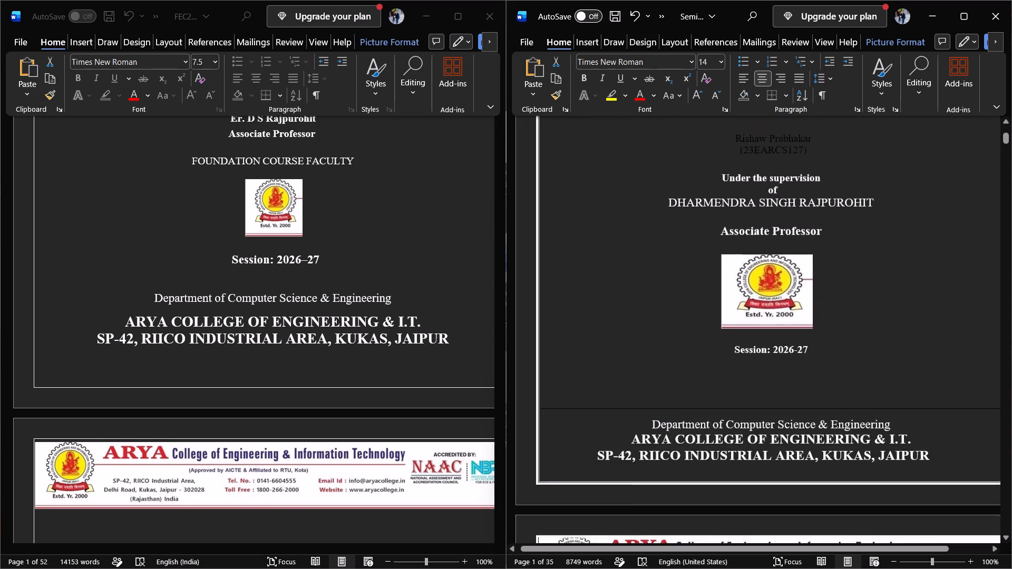
{"action": "scroll", "coordinate": [722, 368], "scroll_direction": "down", "scroll_amount": 7}
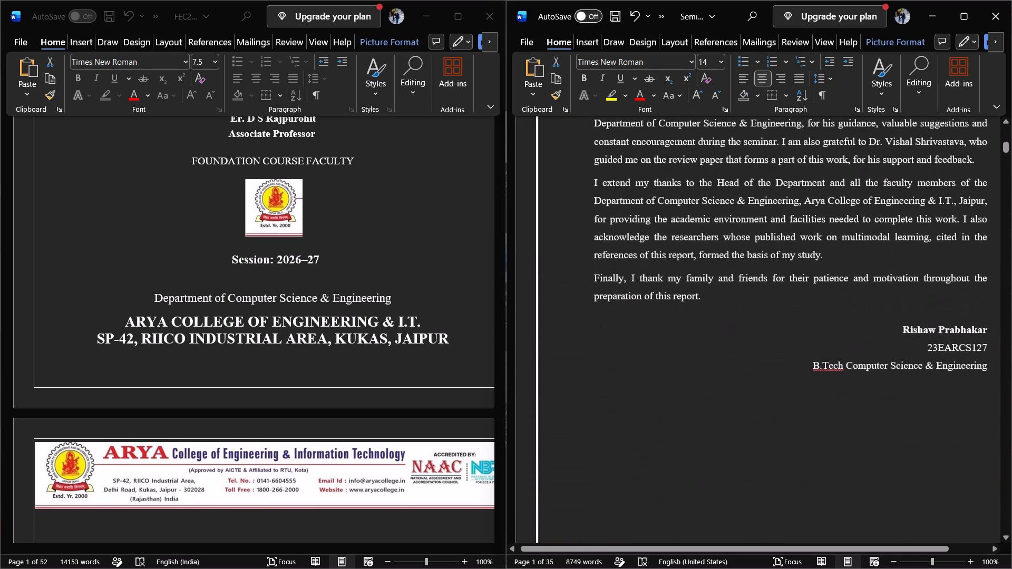
{"action": "scroll", "coordinate": [722, 368], "scroll_direction": "down", "scroll_amount": 4}
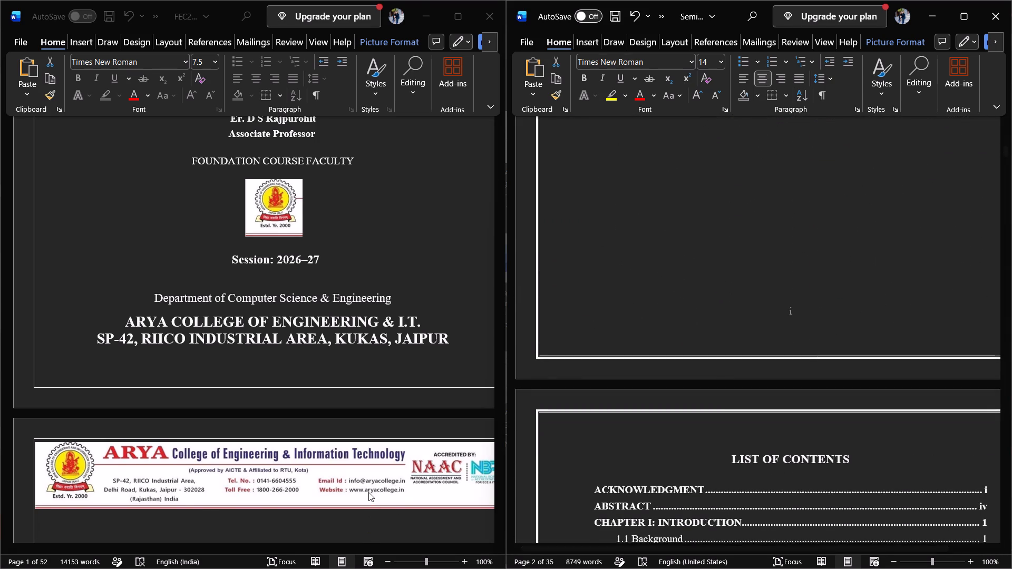
{"action": "left_click", "coordinate": [368, 492]}
{"action": "scroll", "coordinate": [744, 396], "scroll_direction": "down", "scroll_amount": 7}
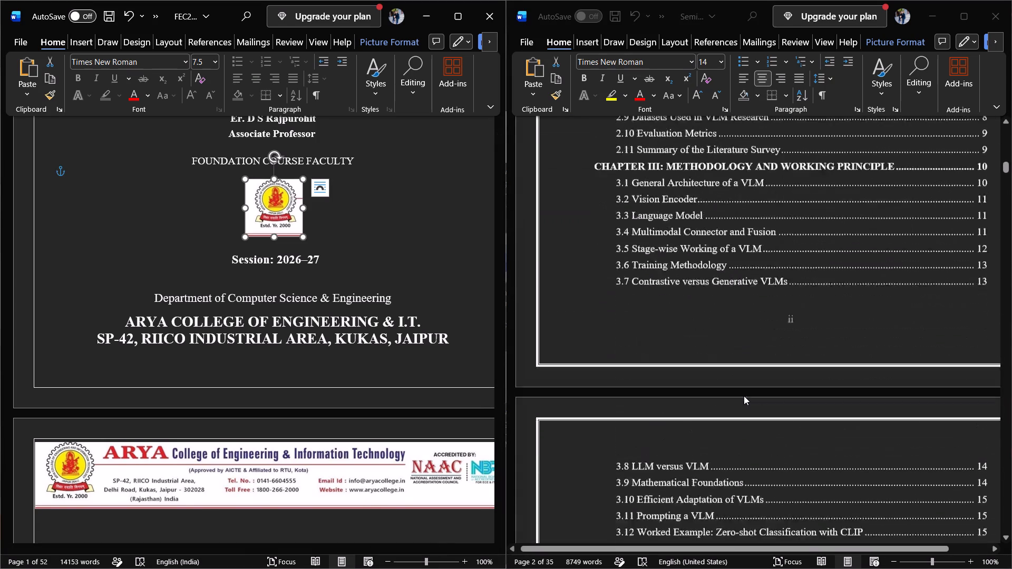
{"action": "scroll", "coordinate": [744, 396], "scroll_direction": "down", "scroll_amount": 4}
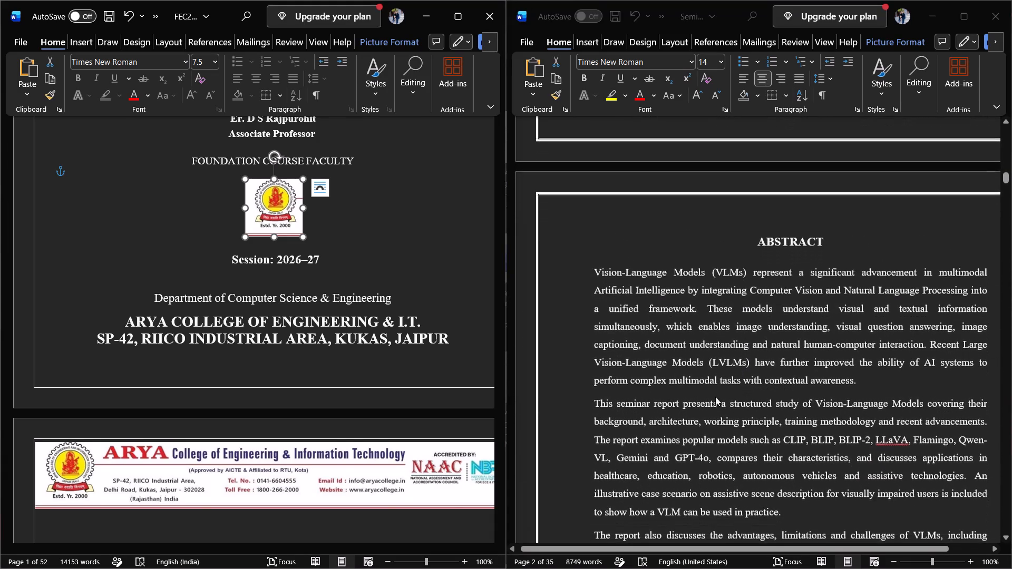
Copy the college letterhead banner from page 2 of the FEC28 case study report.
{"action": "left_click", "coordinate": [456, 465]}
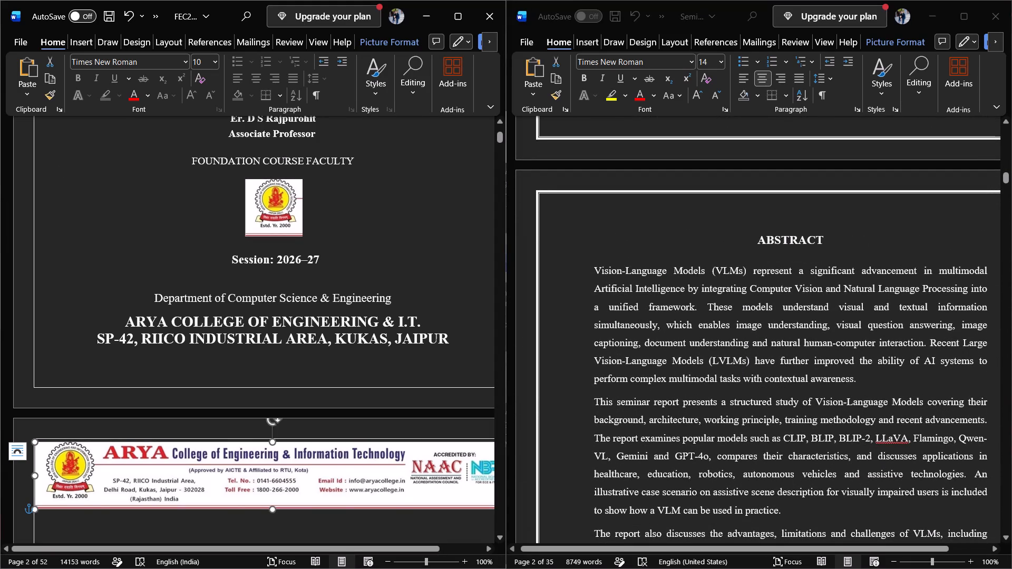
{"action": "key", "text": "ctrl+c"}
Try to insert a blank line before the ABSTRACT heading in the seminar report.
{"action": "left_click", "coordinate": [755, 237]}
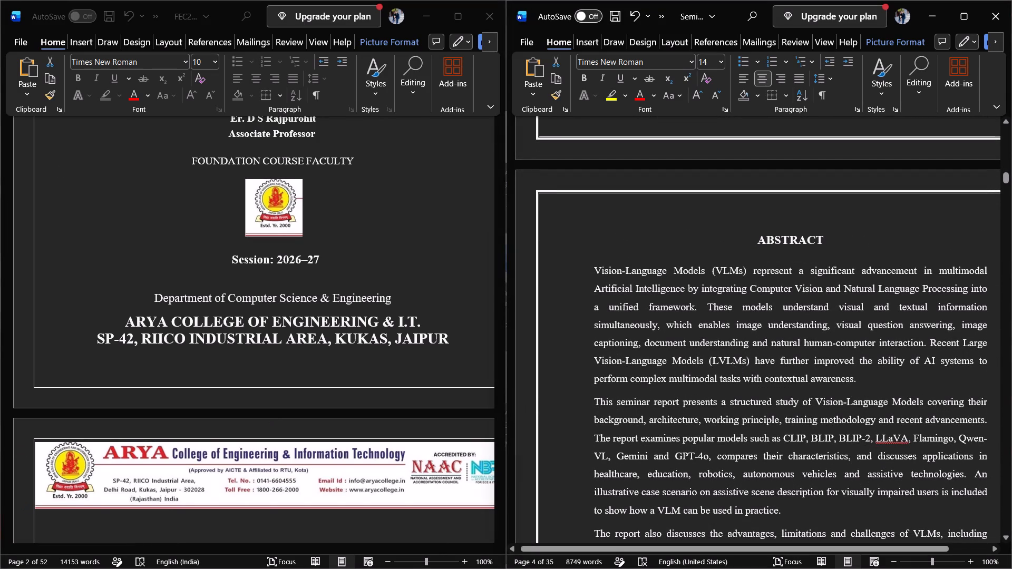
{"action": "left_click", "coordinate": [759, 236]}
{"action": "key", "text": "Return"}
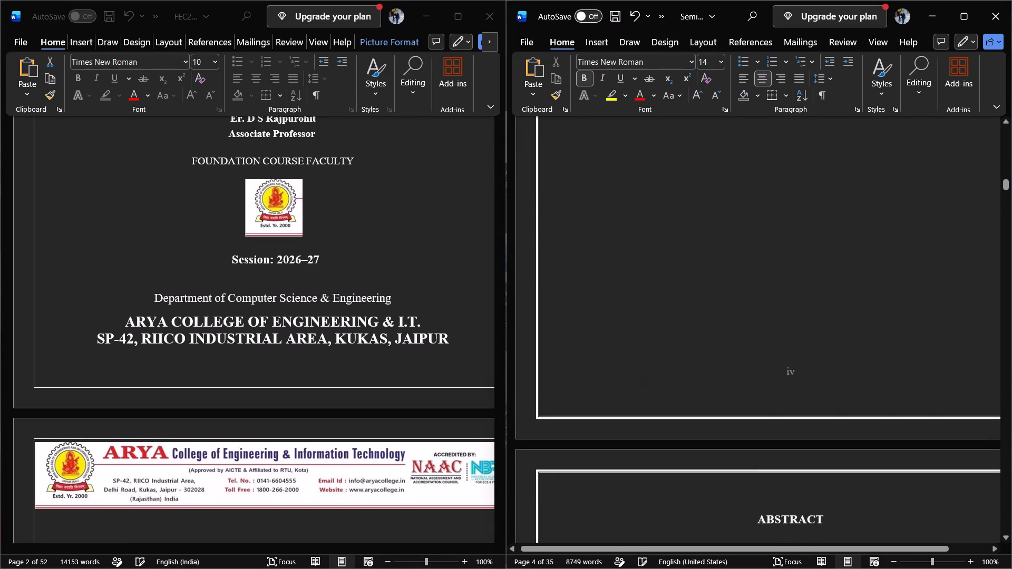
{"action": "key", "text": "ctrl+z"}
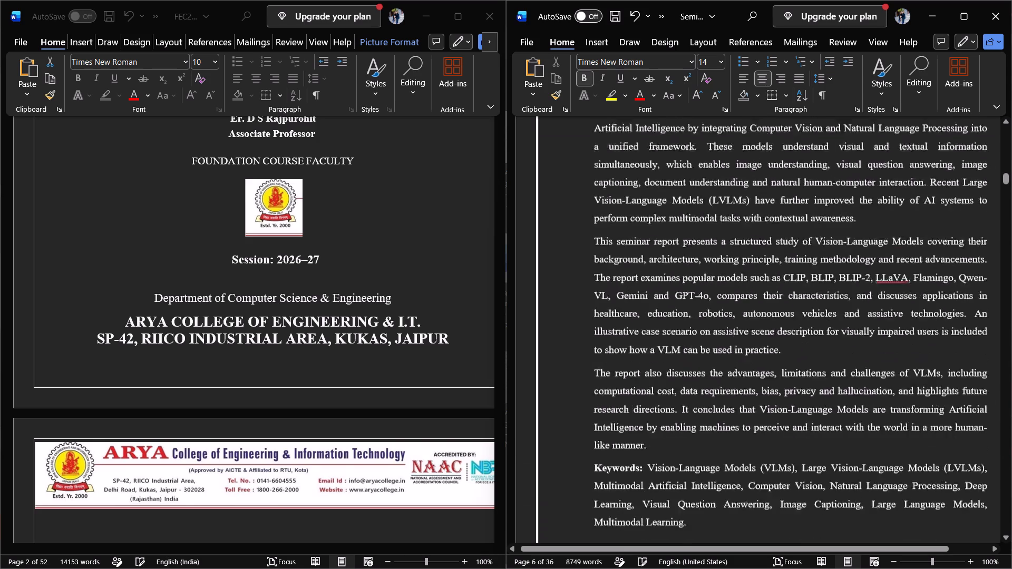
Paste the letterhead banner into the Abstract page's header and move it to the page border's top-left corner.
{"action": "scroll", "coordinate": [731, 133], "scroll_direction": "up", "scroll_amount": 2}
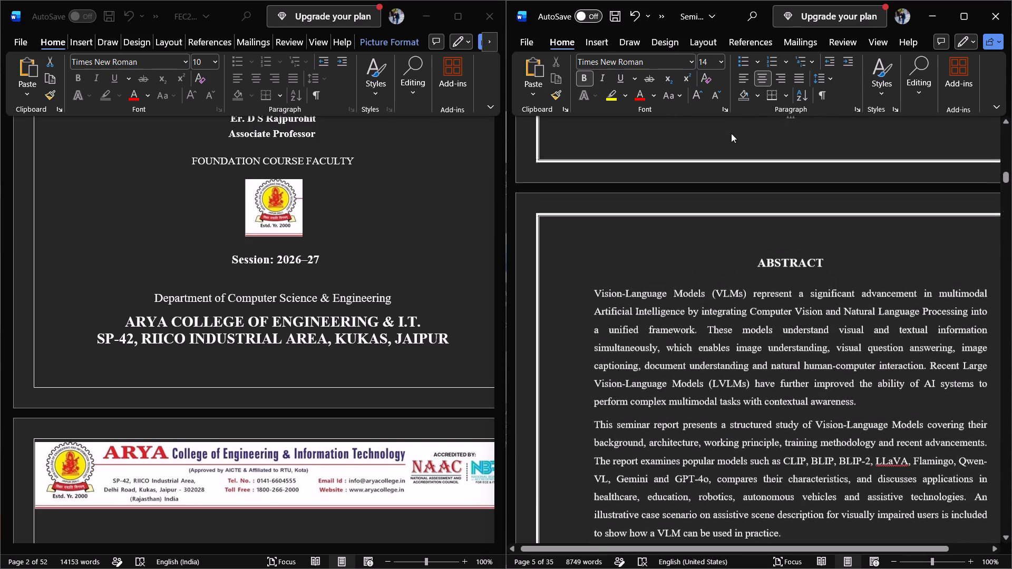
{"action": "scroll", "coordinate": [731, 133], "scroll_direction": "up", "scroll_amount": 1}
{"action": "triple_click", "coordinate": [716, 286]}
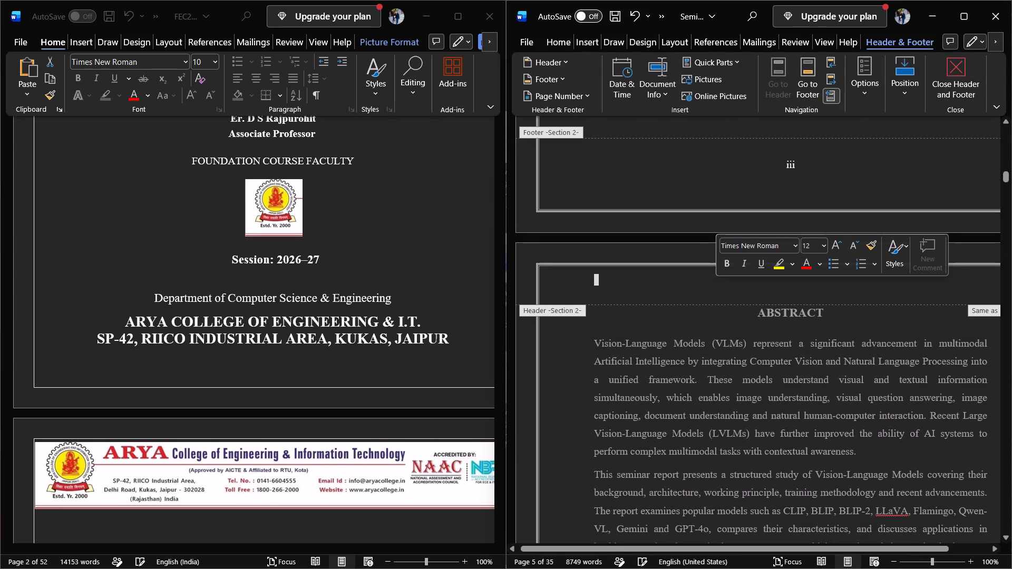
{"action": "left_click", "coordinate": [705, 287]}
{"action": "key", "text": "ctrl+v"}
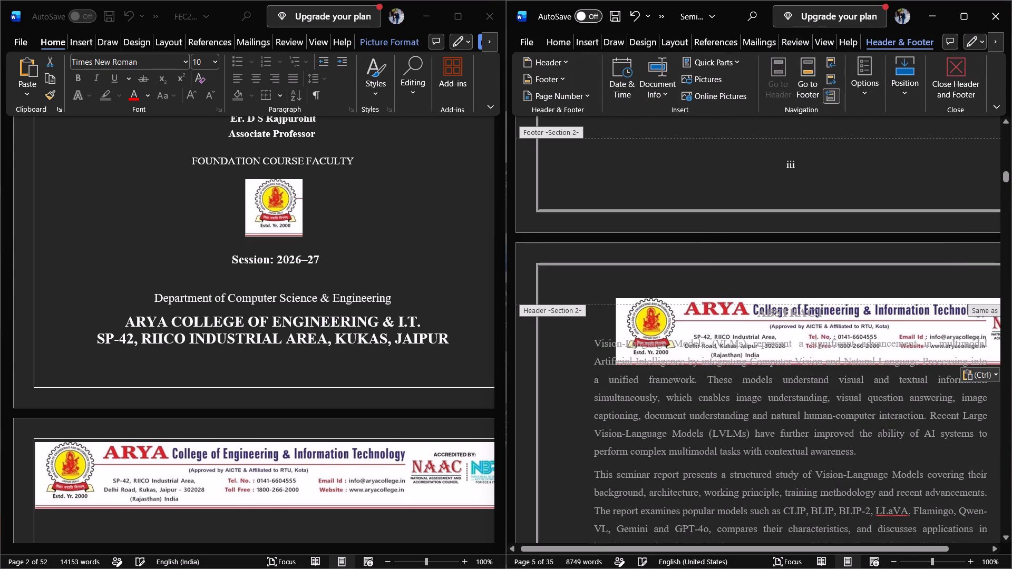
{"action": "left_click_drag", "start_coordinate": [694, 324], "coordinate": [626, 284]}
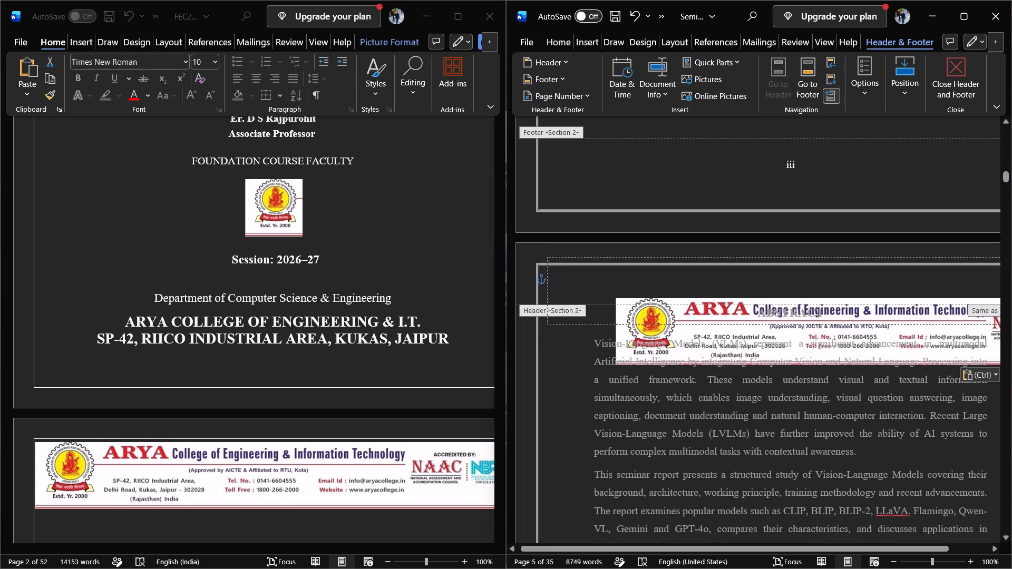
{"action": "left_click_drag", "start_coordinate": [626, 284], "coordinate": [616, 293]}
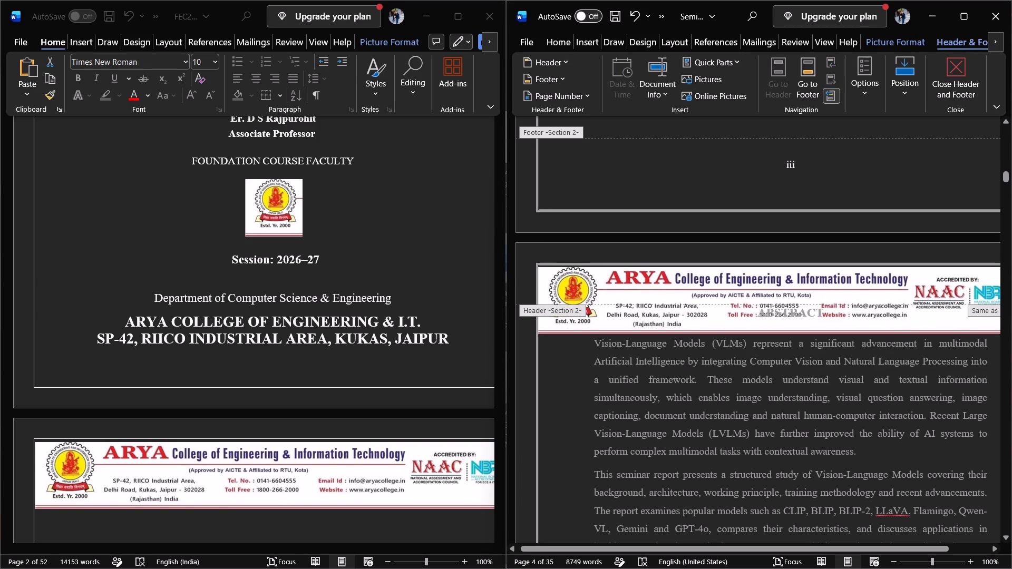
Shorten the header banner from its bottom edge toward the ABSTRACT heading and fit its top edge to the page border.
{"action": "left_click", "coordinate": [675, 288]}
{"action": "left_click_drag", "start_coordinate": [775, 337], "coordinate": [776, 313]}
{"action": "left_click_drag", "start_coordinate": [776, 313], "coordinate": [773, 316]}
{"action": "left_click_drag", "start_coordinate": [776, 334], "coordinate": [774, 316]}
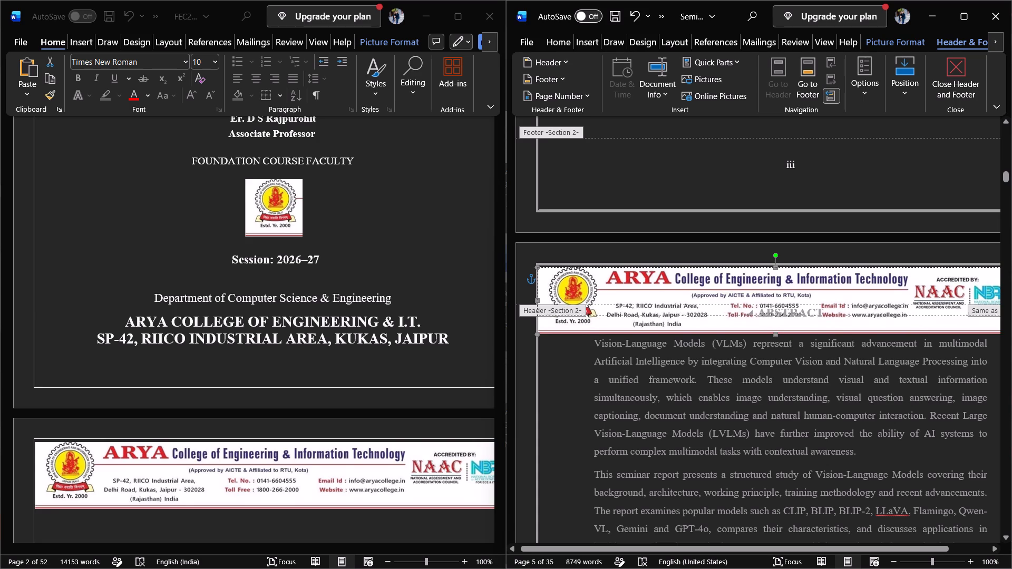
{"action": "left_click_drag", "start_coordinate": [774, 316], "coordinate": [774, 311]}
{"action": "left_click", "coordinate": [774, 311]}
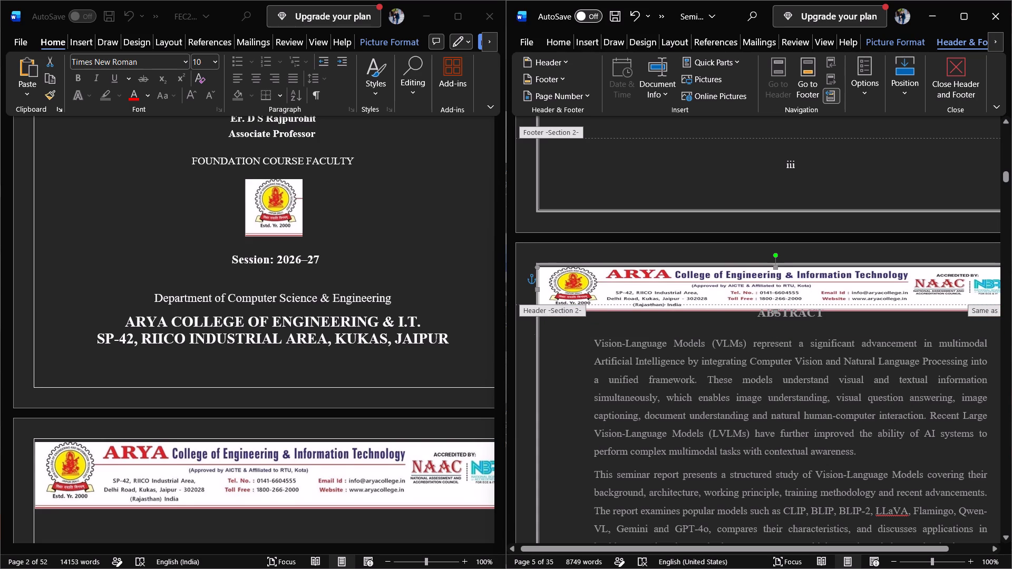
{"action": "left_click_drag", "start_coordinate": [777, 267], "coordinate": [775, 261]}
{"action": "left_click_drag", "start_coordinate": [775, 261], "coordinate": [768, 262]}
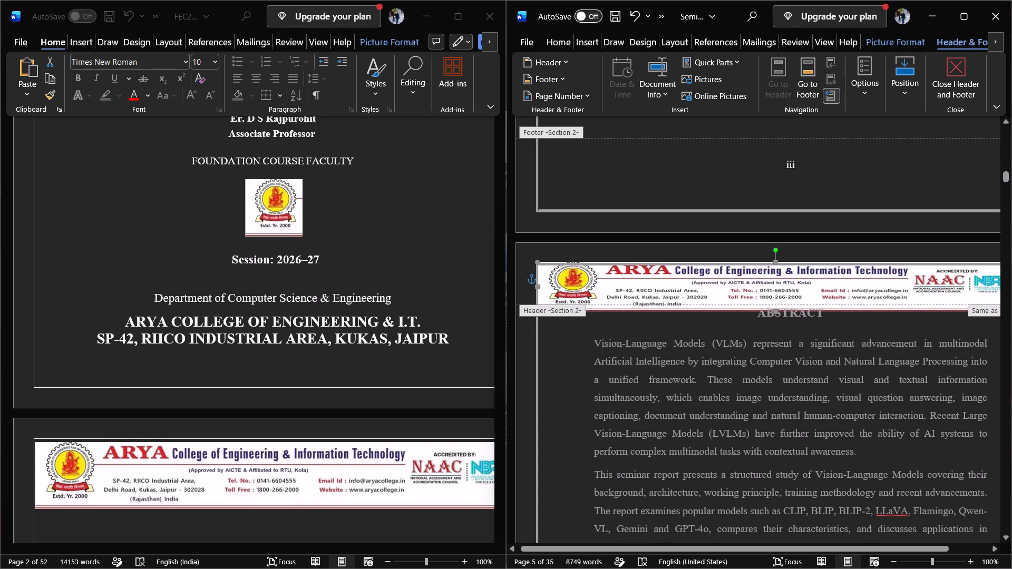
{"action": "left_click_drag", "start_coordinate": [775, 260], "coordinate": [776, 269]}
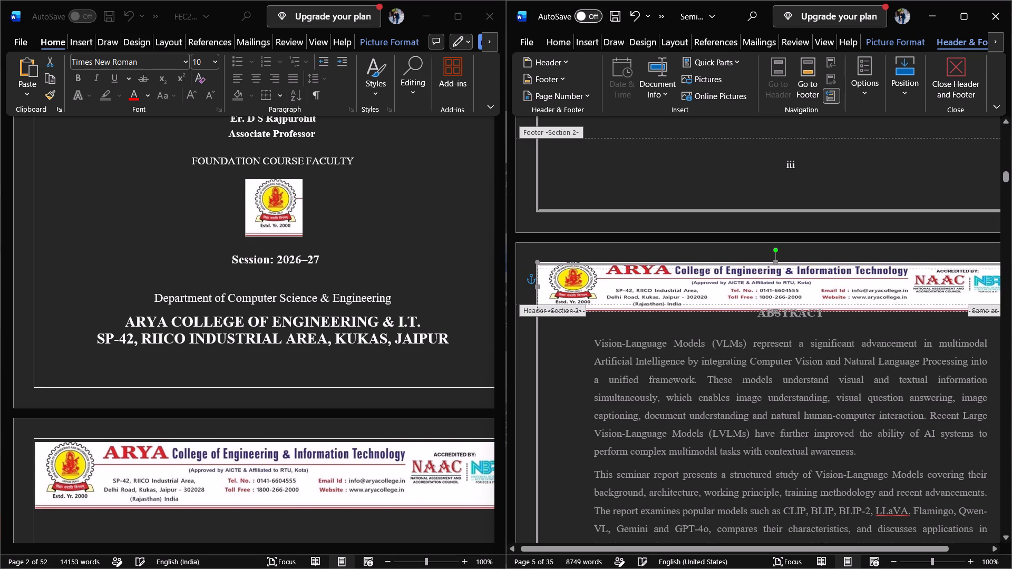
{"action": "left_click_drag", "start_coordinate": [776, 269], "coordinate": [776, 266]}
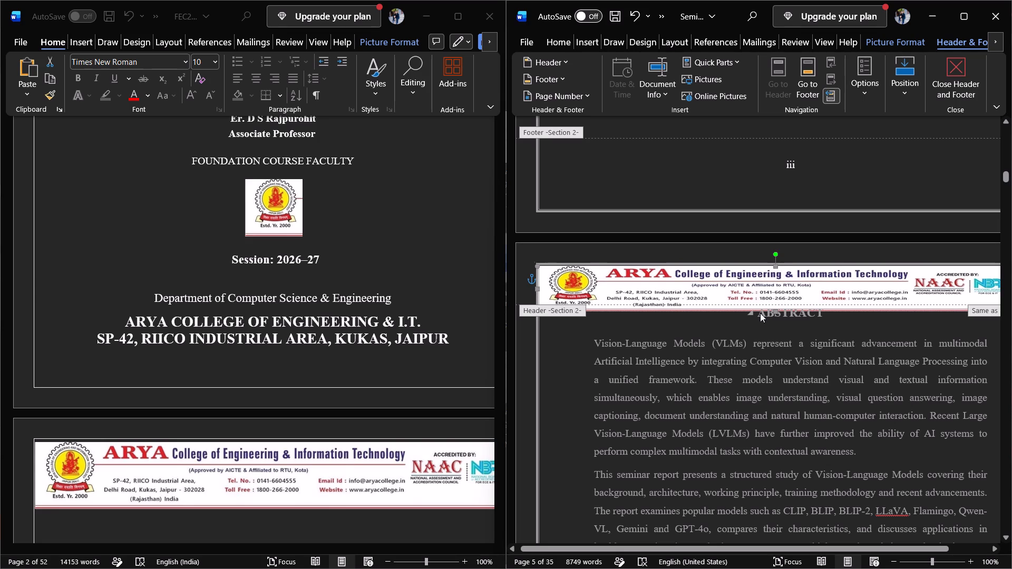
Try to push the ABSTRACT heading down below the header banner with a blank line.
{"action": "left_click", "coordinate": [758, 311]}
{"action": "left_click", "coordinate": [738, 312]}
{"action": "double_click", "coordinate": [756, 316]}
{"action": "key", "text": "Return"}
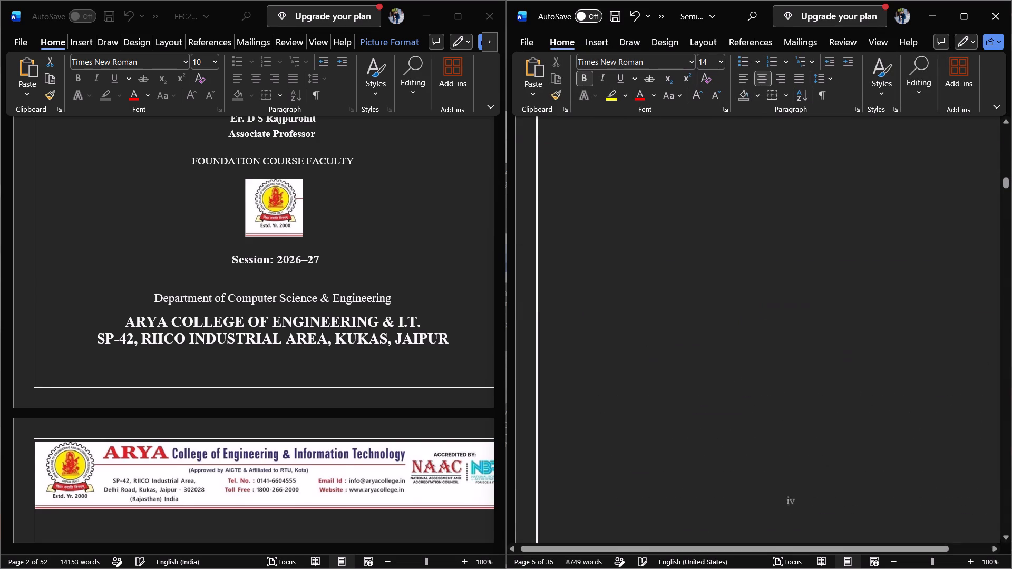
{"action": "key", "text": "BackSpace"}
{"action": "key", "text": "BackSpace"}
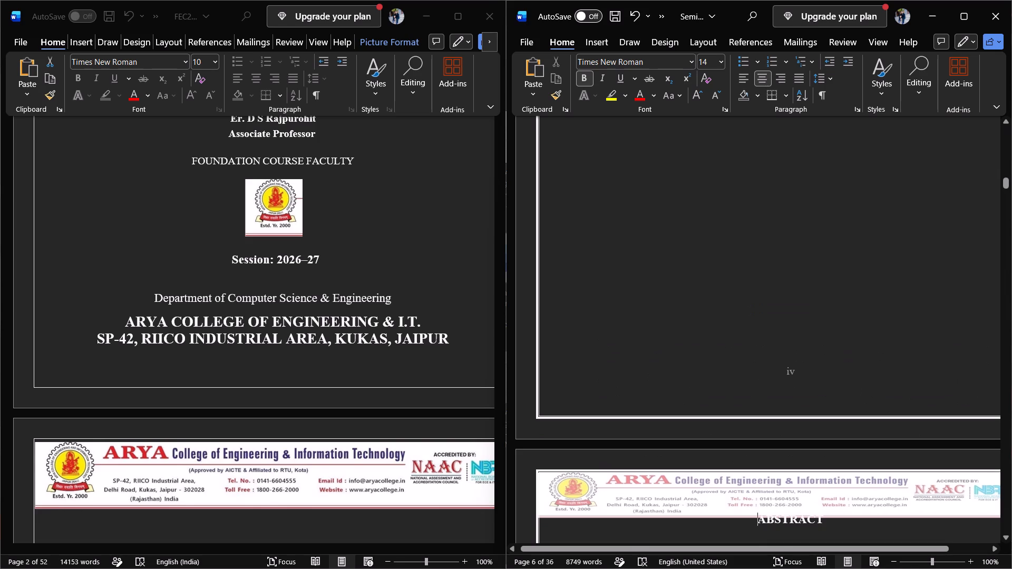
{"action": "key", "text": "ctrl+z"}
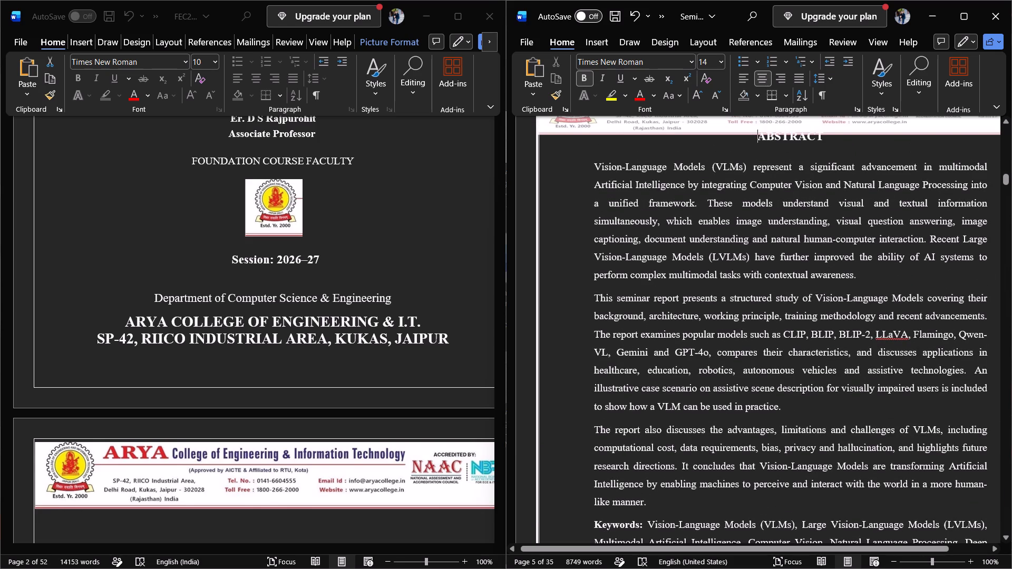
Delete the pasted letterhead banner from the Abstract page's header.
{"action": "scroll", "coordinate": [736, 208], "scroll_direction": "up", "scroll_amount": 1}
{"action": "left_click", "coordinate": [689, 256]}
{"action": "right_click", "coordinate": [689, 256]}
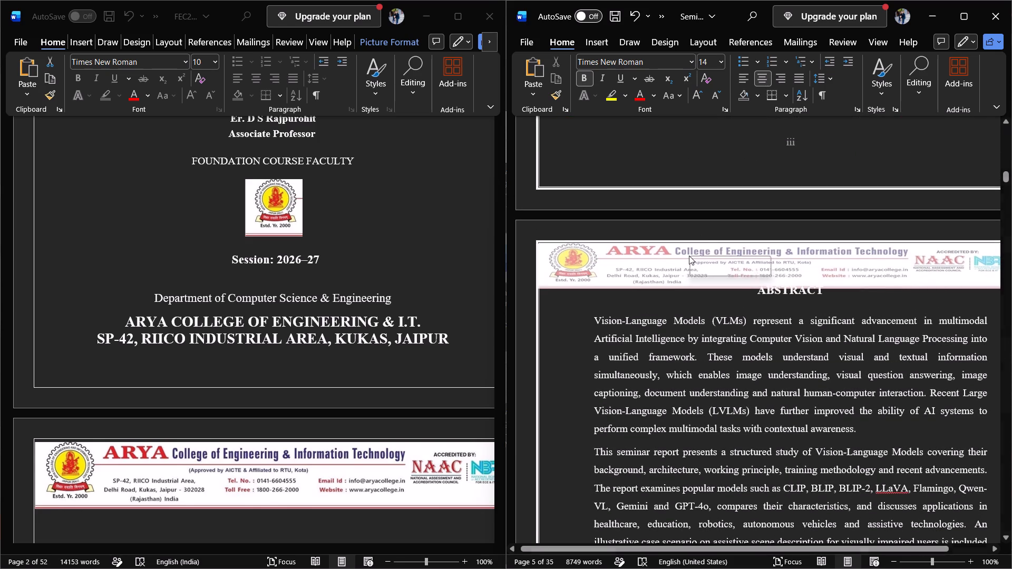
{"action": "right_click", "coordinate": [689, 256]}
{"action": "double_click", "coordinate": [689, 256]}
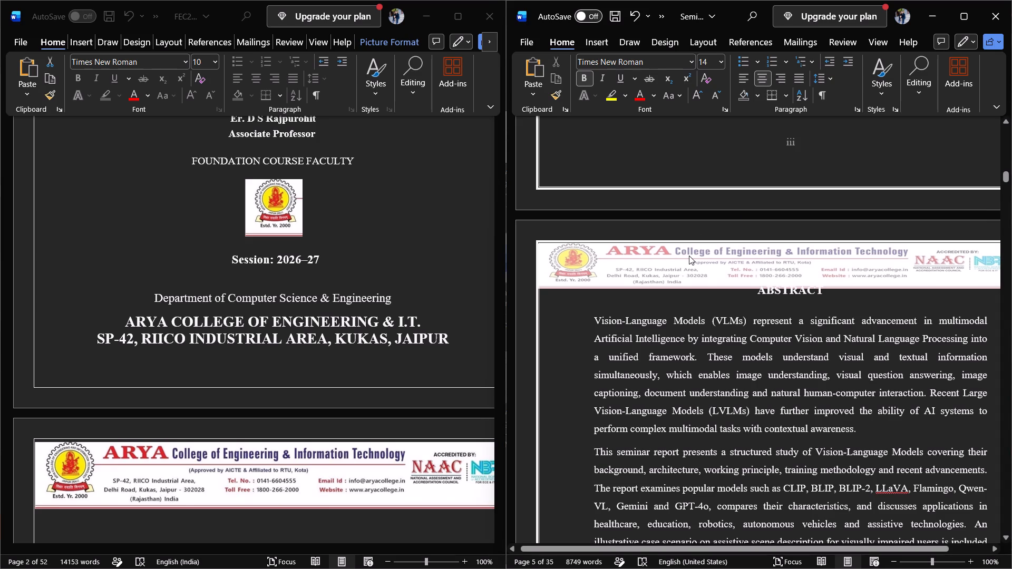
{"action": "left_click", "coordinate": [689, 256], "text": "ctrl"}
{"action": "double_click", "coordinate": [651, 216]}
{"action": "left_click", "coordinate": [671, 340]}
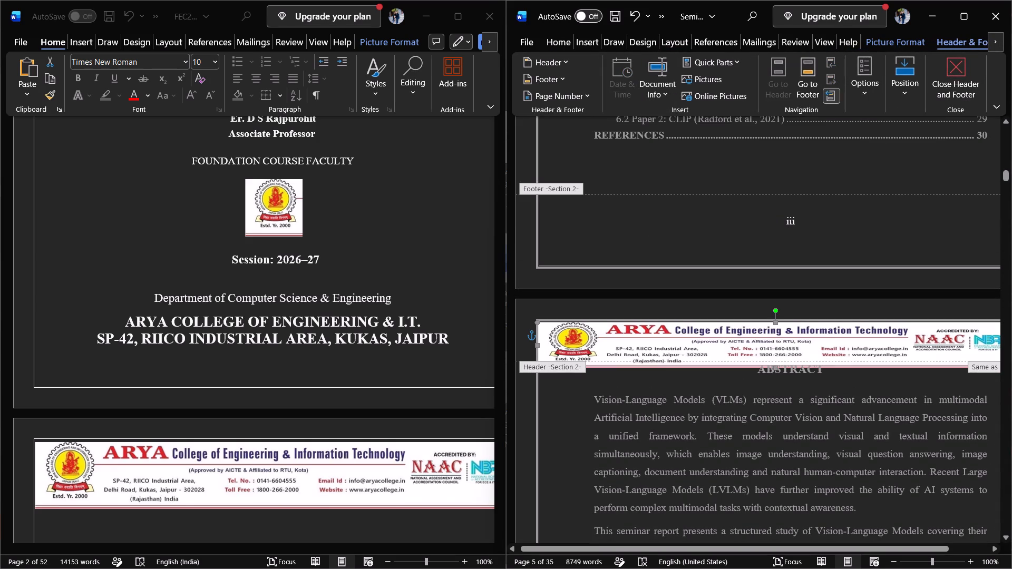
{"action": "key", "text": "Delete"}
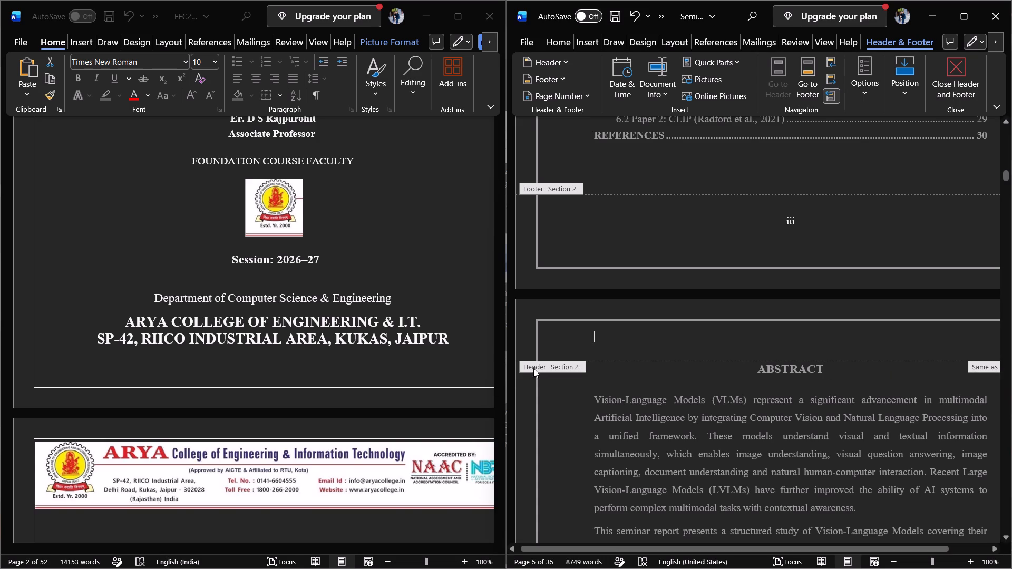
Maximize the seminar report window and set the Section 2 header's distance from the top to 0.8 cm.
{"action": "left_click", "coordinate": [960, 7]}
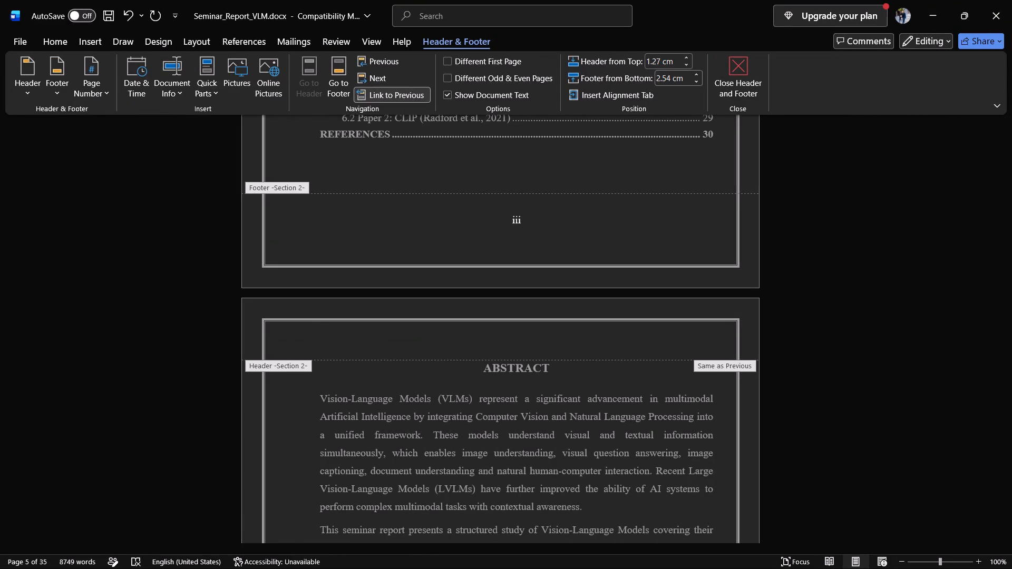
{"action": "left_click", "coordinate": [684, 65]}
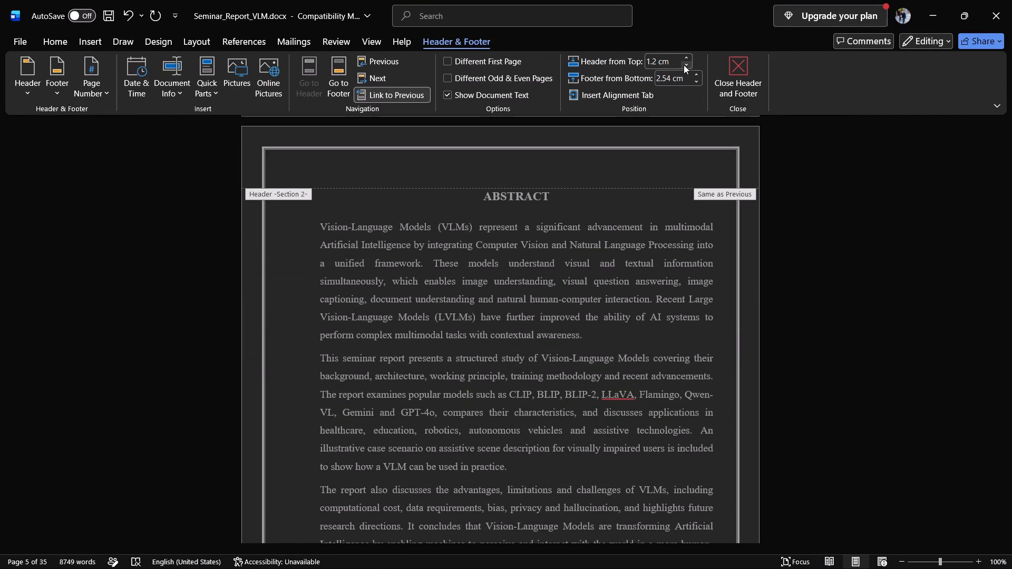
{"action": "triple_click", "coordinate": [684, 65]}
{"action": "left_click", "coordinate": [684, 65]}
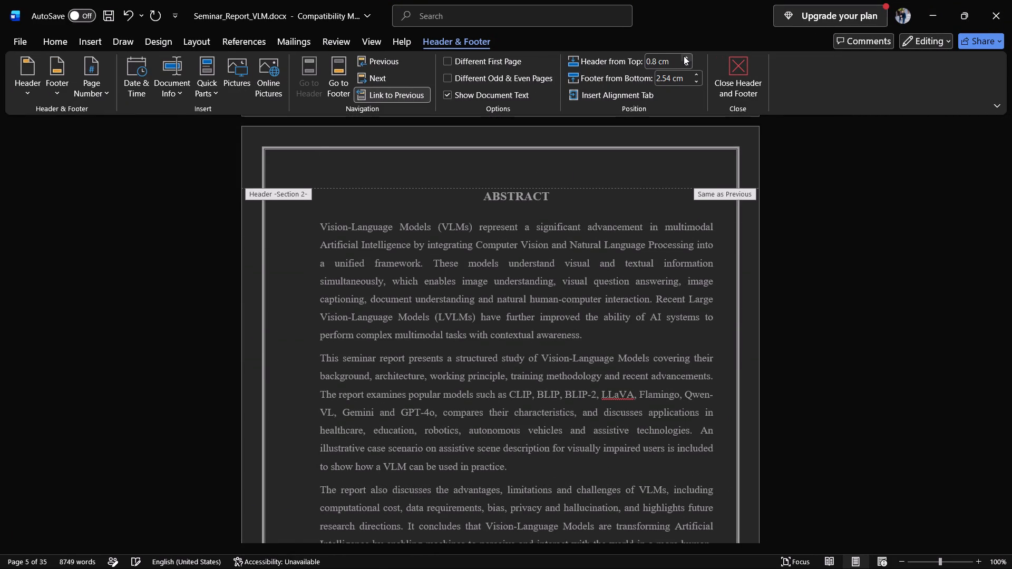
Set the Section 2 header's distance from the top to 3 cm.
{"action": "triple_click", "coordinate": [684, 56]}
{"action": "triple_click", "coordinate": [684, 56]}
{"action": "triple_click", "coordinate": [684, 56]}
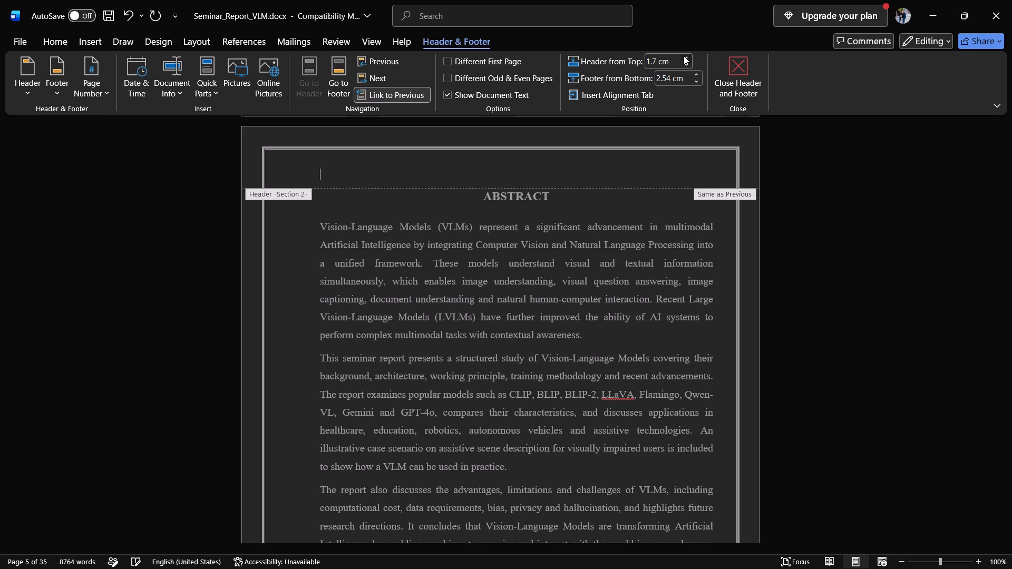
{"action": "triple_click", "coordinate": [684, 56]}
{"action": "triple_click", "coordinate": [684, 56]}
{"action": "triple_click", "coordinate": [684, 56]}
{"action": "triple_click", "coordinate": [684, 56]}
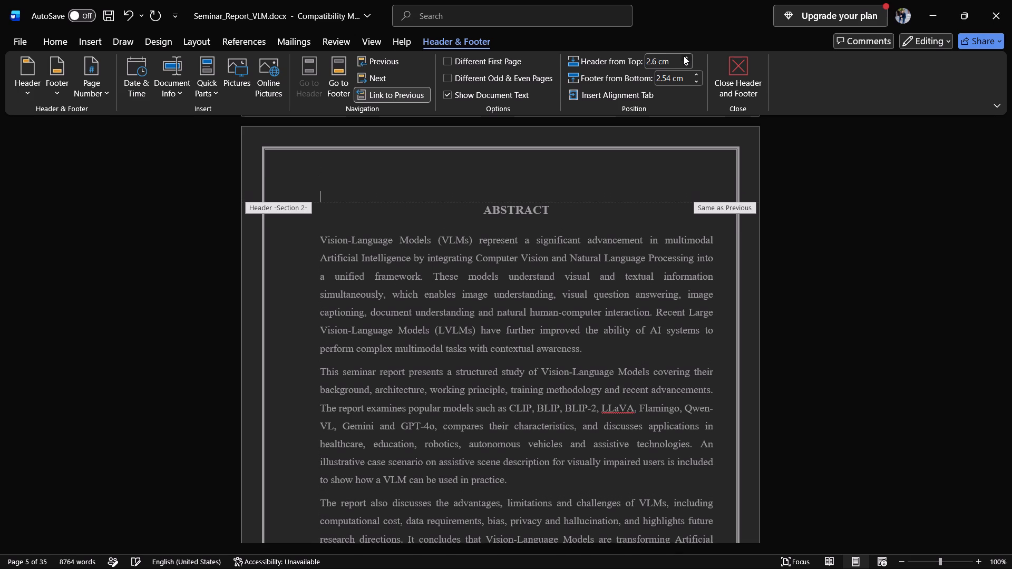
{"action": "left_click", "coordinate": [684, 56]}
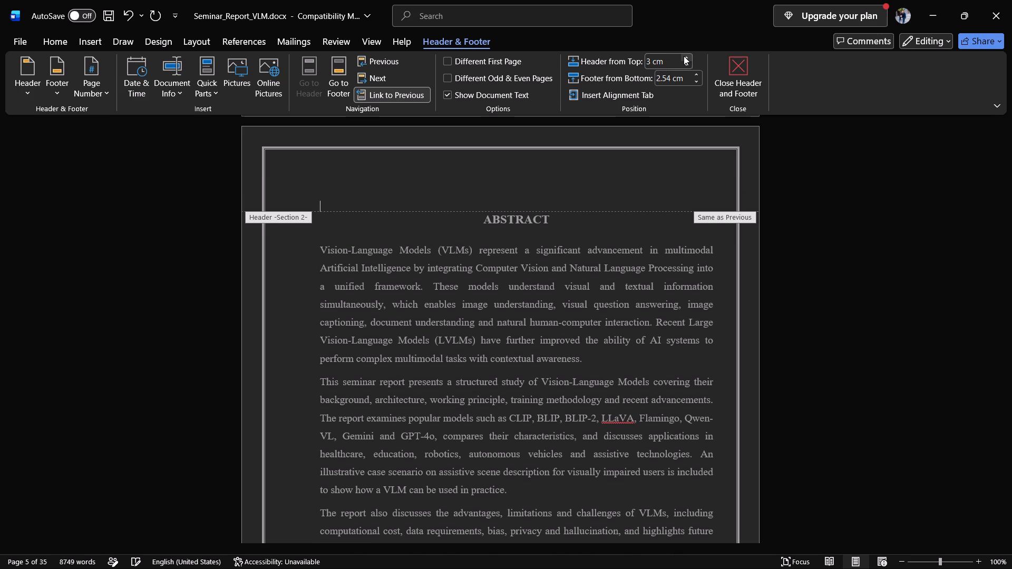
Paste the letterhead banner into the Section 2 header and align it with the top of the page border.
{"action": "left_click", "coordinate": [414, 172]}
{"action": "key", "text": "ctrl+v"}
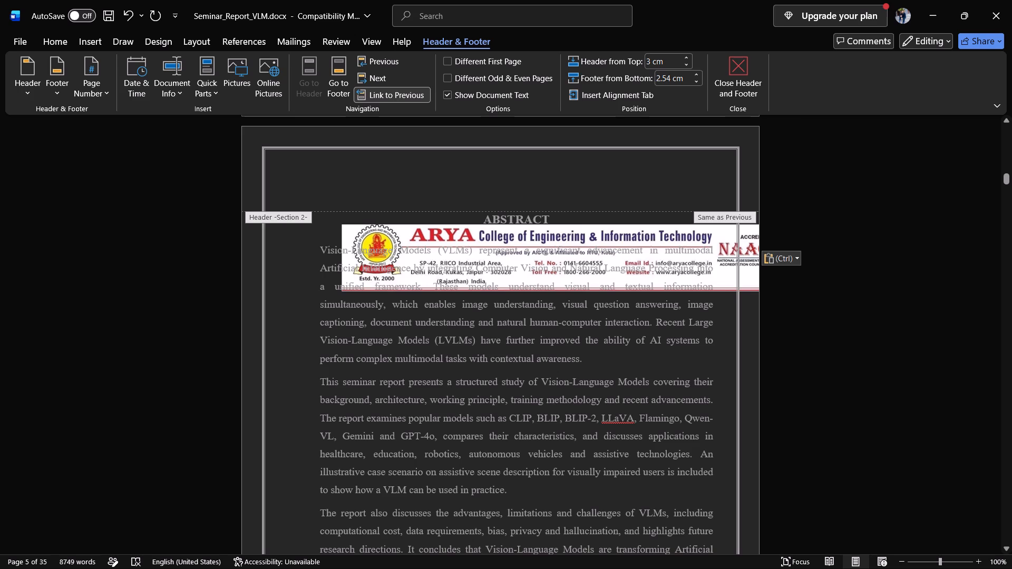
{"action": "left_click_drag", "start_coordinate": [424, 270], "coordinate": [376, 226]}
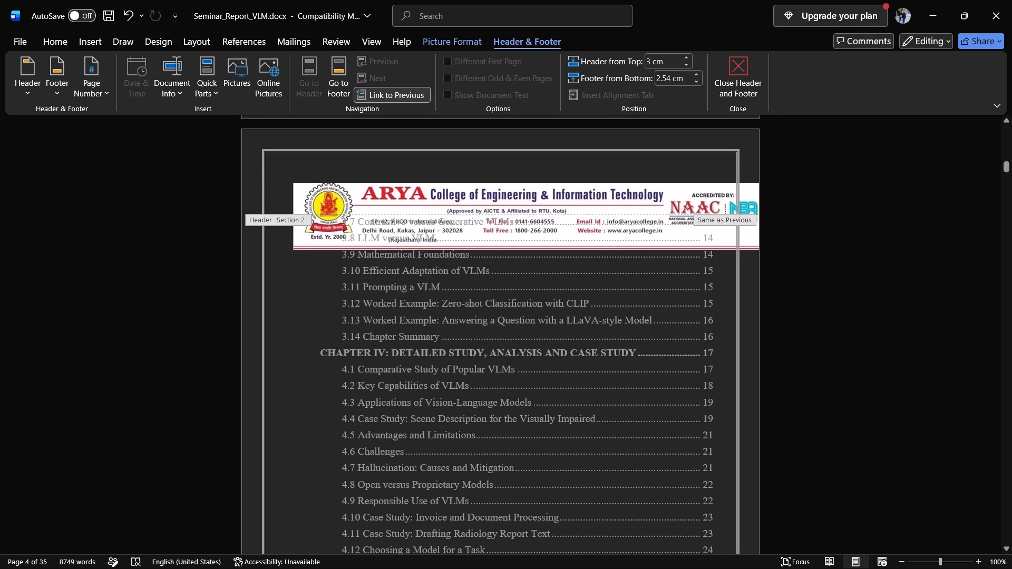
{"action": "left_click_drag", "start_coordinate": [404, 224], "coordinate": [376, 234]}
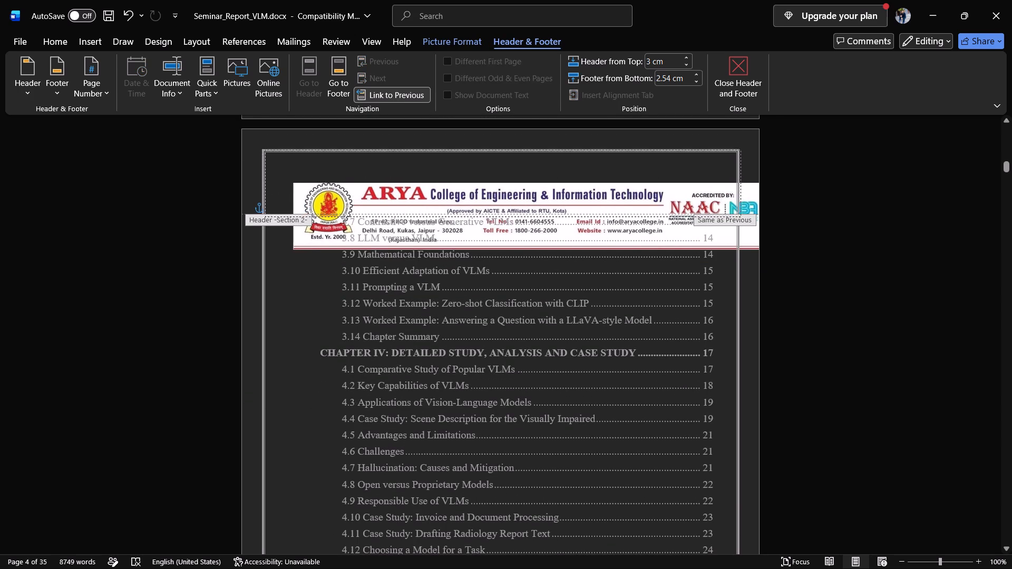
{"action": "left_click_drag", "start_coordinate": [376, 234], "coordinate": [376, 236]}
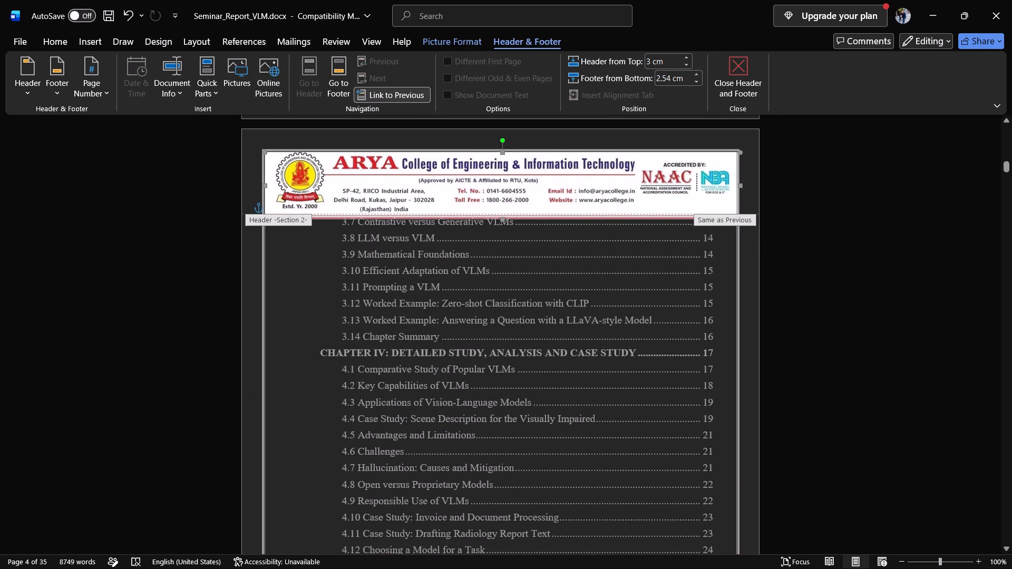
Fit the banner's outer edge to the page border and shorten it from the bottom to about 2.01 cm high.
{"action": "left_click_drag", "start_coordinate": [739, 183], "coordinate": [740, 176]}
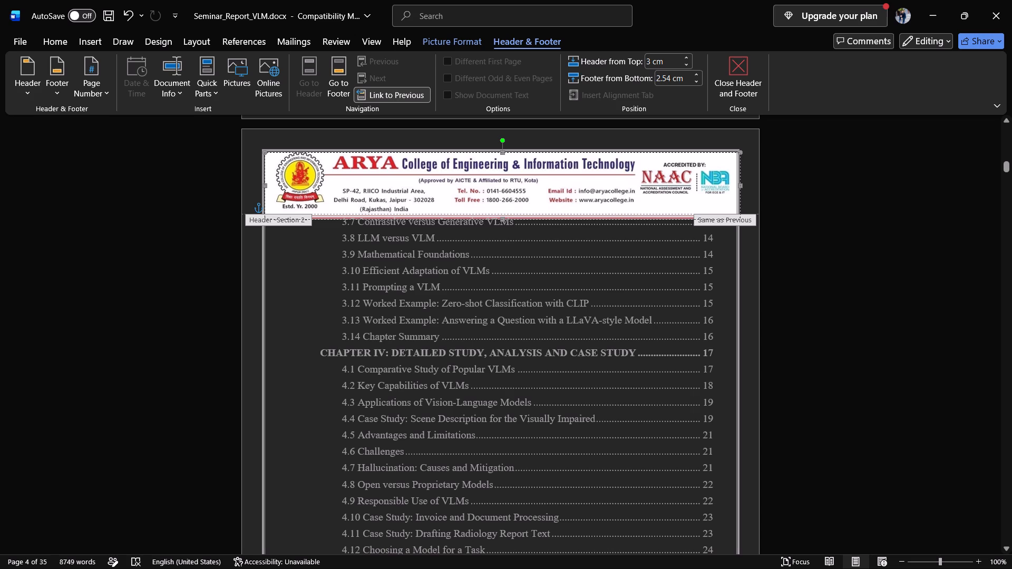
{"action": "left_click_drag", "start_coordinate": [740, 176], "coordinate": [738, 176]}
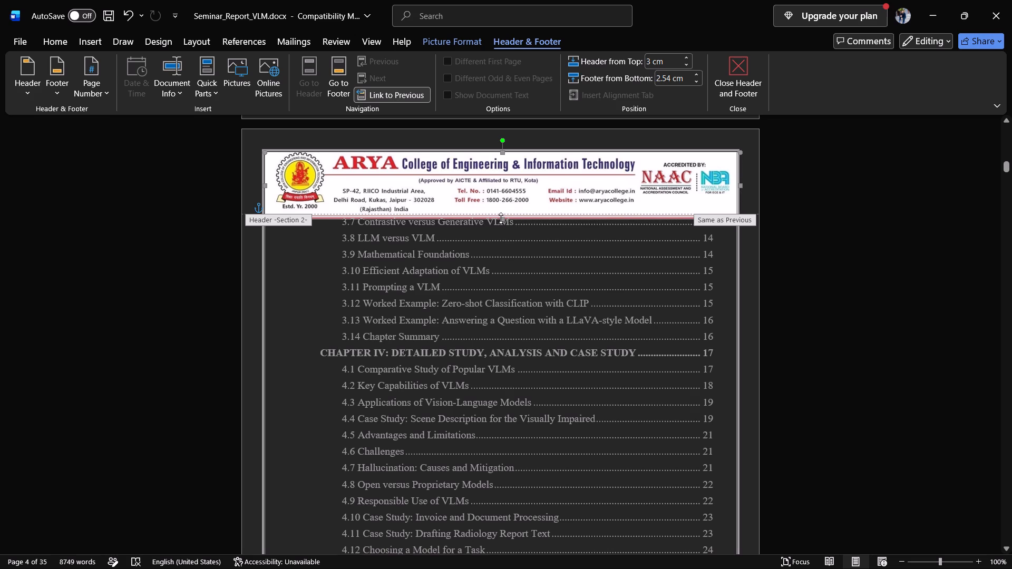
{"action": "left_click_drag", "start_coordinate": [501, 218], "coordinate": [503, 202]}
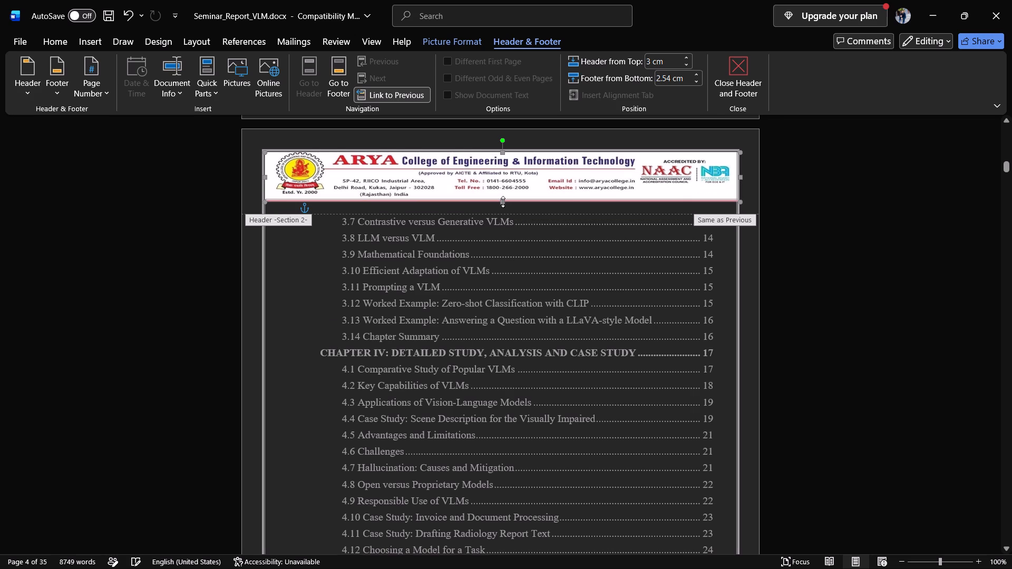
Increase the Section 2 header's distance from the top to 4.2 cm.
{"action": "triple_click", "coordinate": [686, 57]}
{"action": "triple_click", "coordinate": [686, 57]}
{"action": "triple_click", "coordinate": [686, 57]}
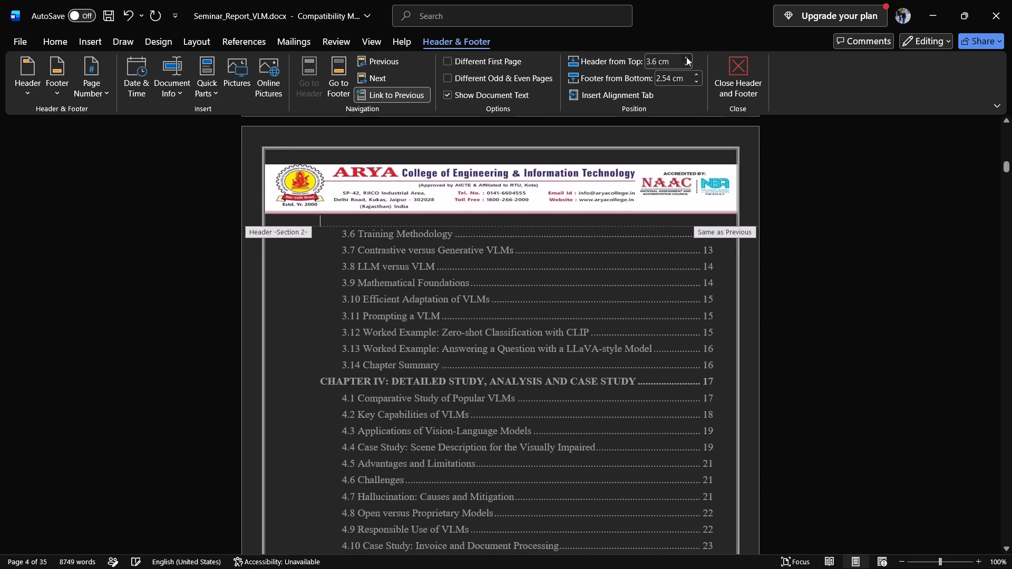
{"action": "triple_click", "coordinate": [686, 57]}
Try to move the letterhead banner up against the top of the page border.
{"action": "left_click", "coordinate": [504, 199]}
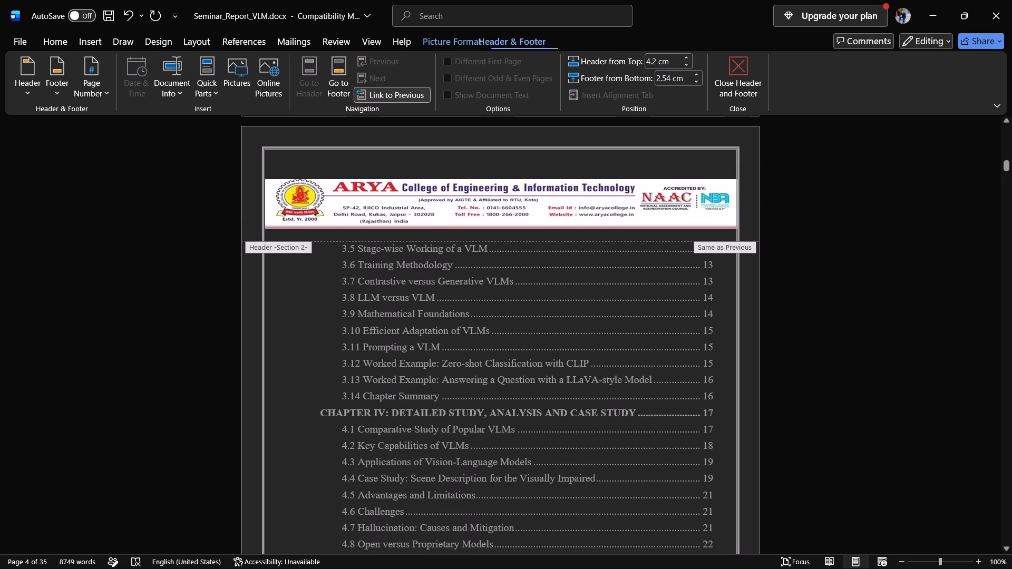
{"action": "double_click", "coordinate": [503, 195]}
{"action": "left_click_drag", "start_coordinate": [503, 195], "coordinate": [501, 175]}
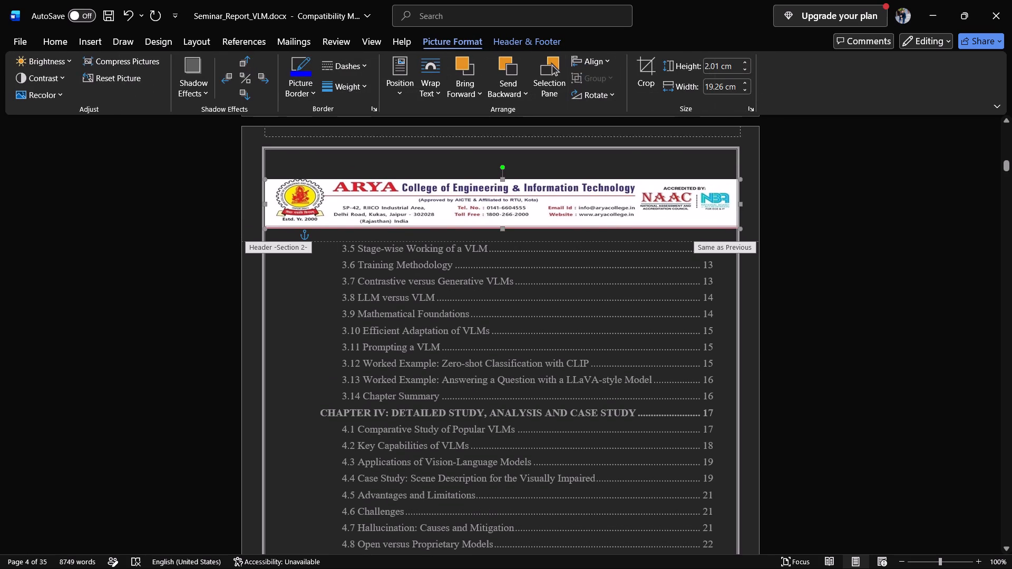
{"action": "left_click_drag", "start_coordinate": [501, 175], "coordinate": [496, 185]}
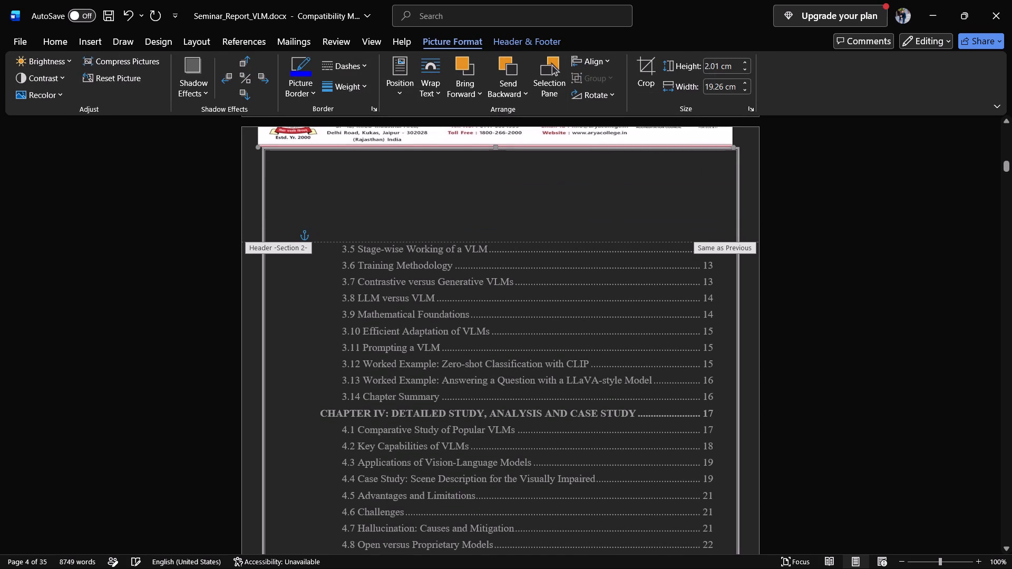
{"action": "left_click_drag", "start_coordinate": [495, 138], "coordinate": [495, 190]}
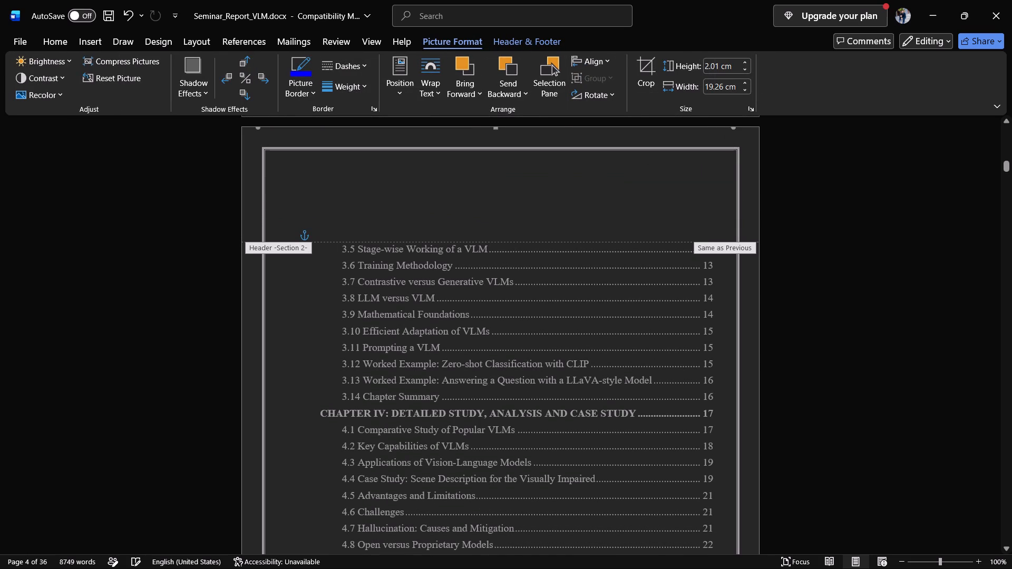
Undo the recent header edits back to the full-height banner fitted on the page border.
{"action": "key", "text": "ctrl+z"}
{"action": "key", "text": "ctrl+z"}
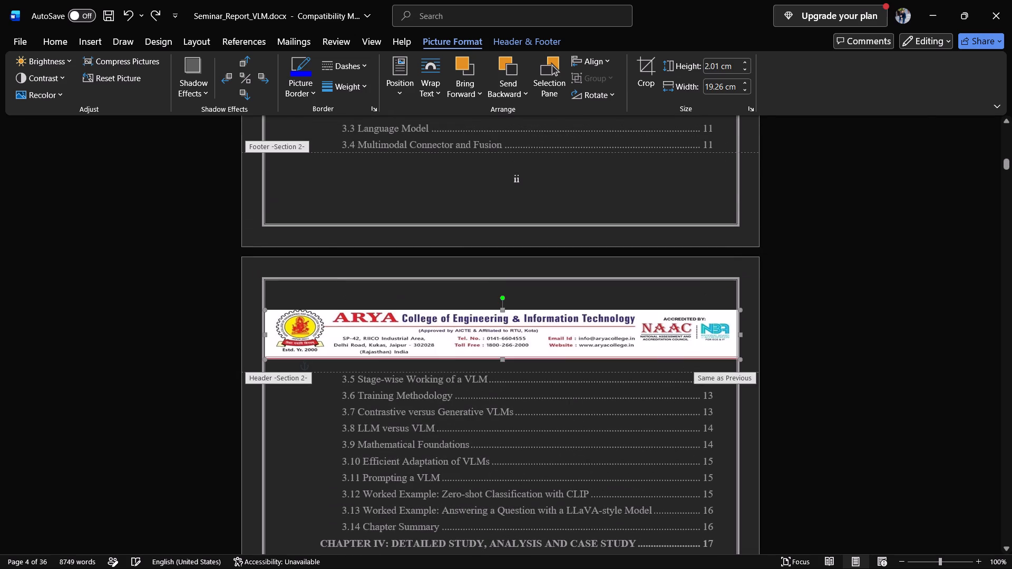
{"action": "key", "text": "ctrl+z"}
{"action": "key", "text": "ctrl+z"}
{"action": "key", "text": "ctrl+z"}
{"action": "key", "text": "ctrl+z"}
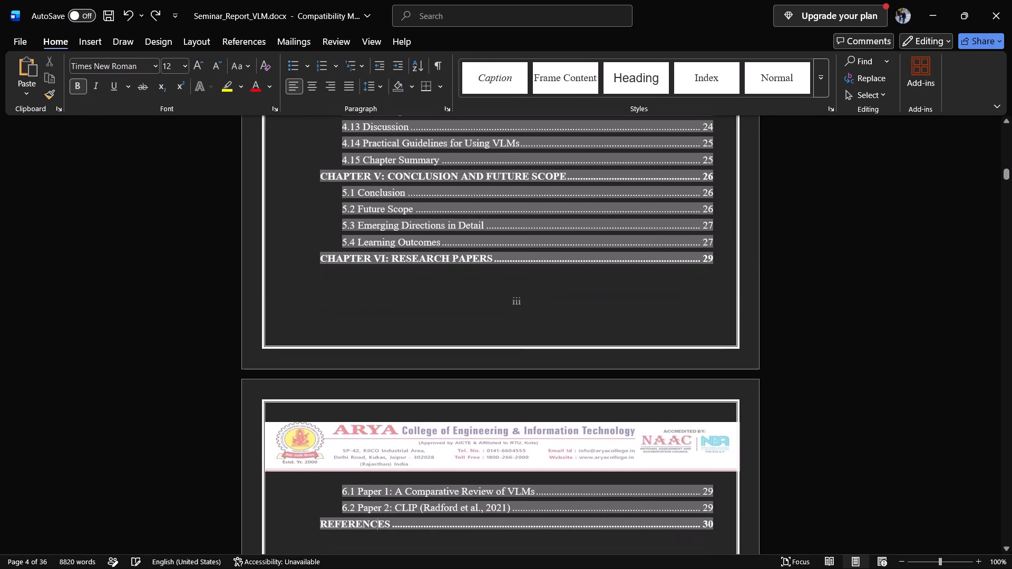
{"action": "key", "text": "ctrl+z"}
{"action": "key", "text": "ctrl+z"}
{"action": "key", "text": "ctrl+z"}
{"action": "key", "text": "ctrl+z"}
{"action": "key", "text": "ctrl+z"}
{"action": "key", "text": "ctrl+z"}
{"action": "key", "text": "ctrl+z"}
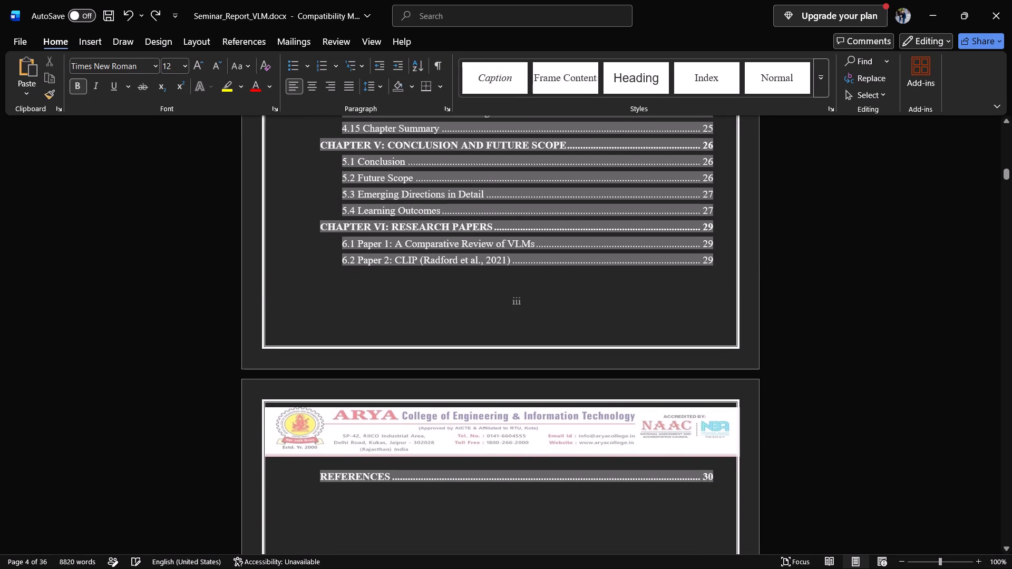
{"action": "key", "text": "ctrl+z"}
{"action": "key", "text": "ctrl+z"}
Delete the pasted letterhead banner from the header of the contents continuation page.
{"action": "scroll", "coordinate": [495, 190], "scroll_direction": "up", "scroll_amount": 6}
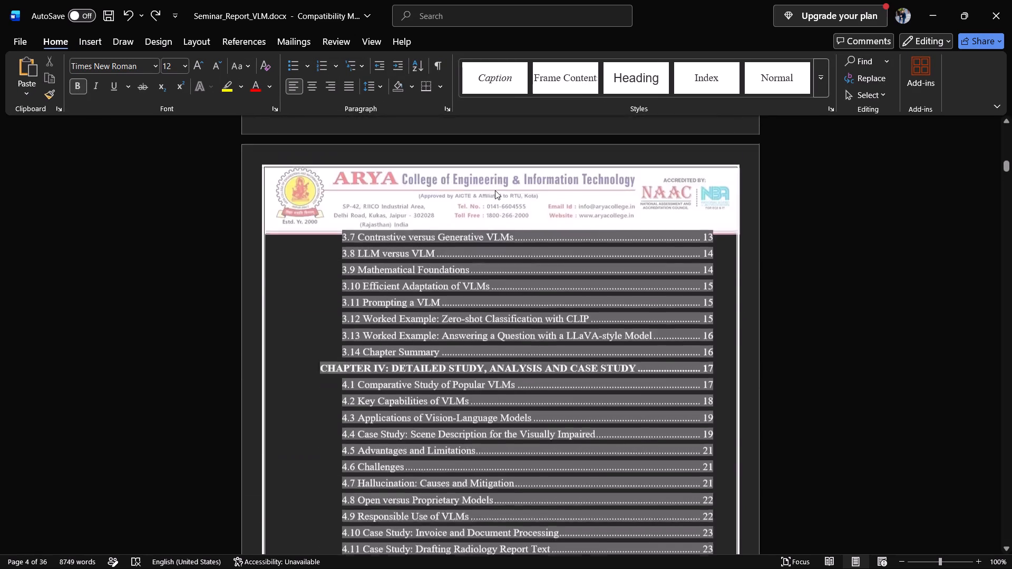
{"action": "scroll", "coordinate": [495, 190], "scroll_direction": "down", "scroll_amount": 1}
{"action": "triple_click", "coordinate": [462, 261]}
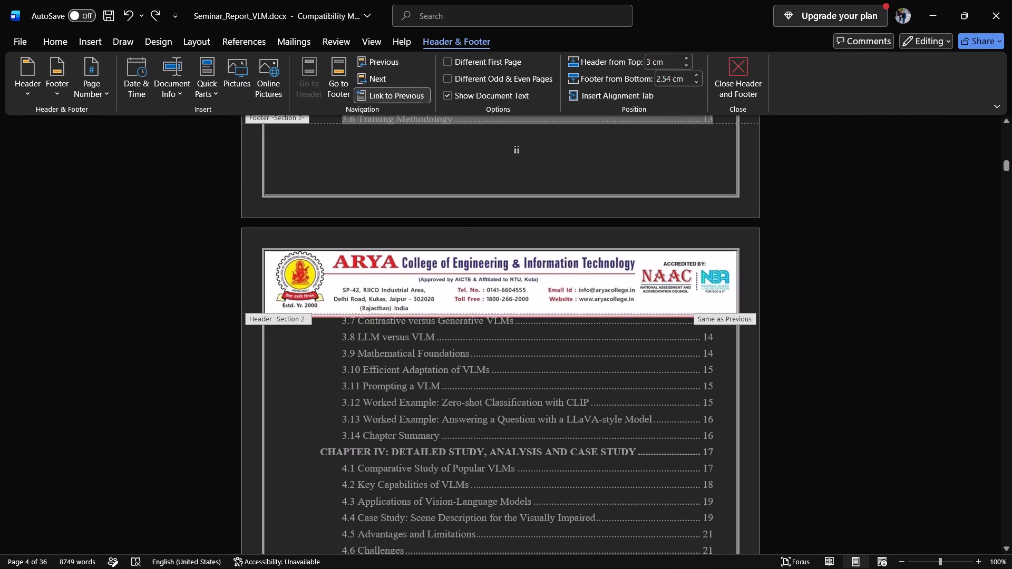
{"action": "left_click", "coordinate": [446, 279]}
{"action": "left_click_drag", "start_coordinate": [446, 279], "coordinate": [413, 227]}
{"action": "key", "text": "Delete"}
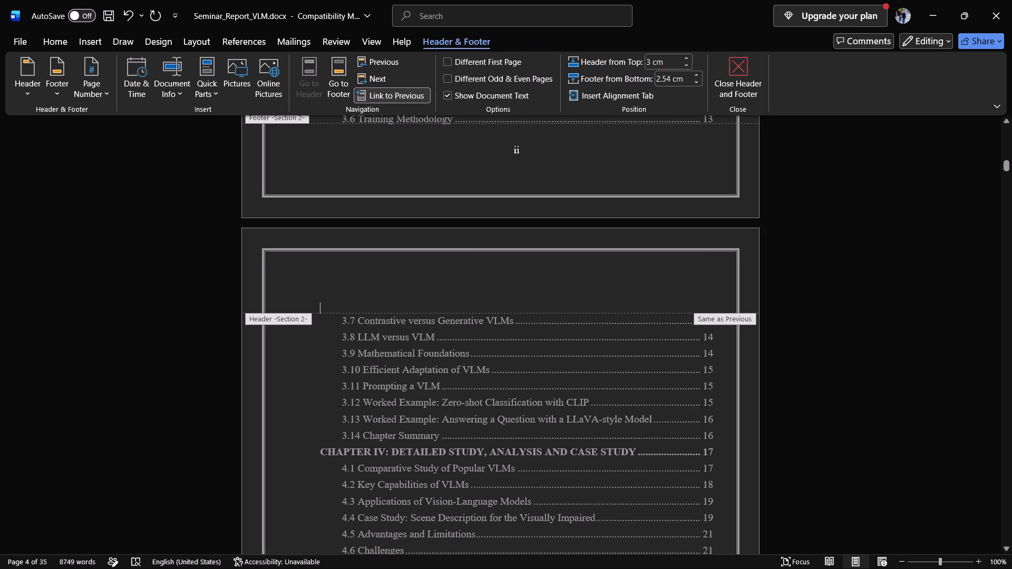
Set the Section 2 header's distance from the top to 2 cm.
{"action": "triple_click", "coordinate": [683, 66]}
{"action": "triple_click", "coordinate": [683, 66]}
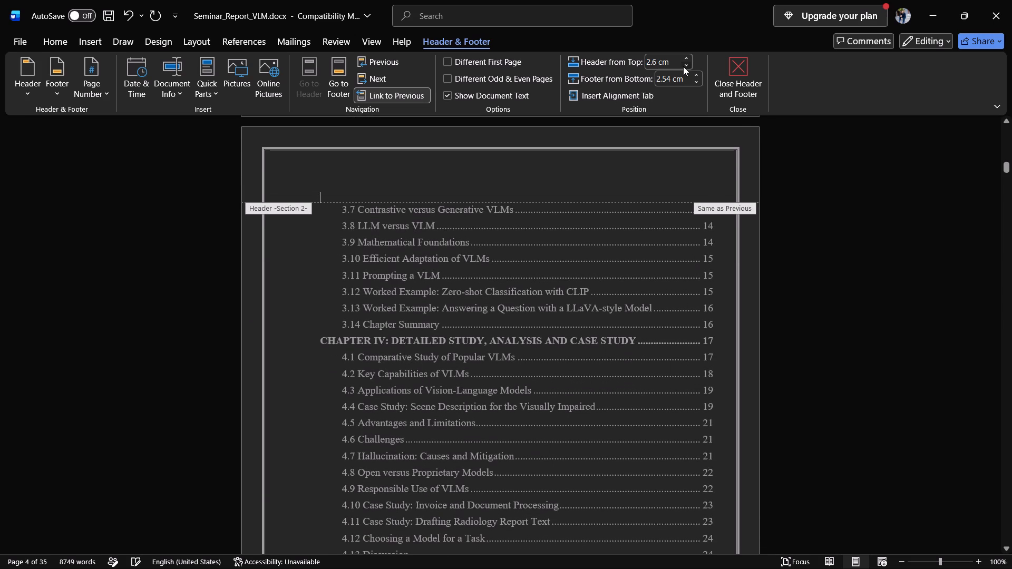
{"action": "triple_click", "coordinate": [683, 66]}
{"action": "left_click", "coordinate": [683, 66]}
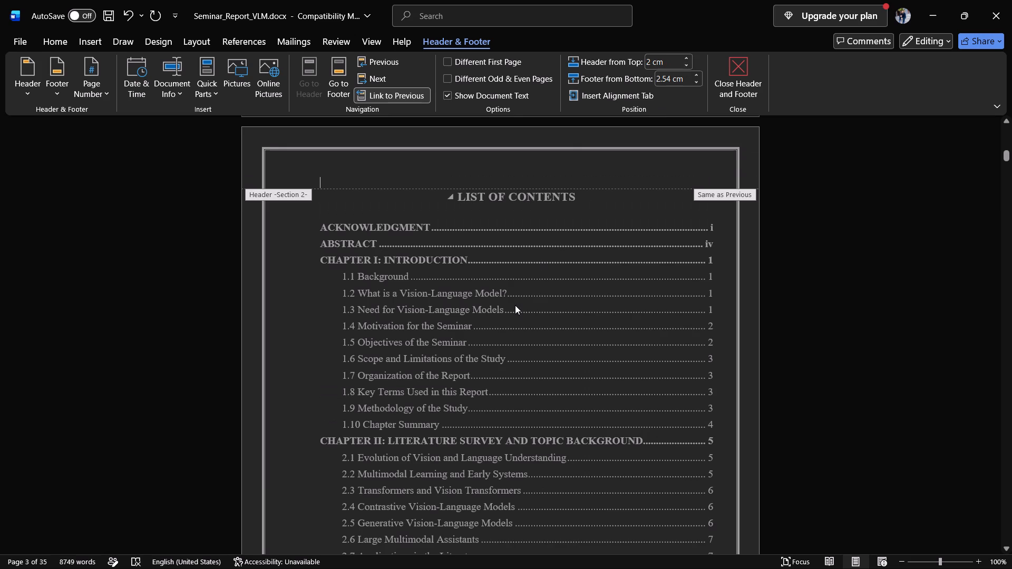
Examine the header areas and heading spacing from the cover page through the start of Chapter I.
{"action": "scroll", "coordinate": [515, 305], "scroll_direction": "down", "scroll_amount": 7}
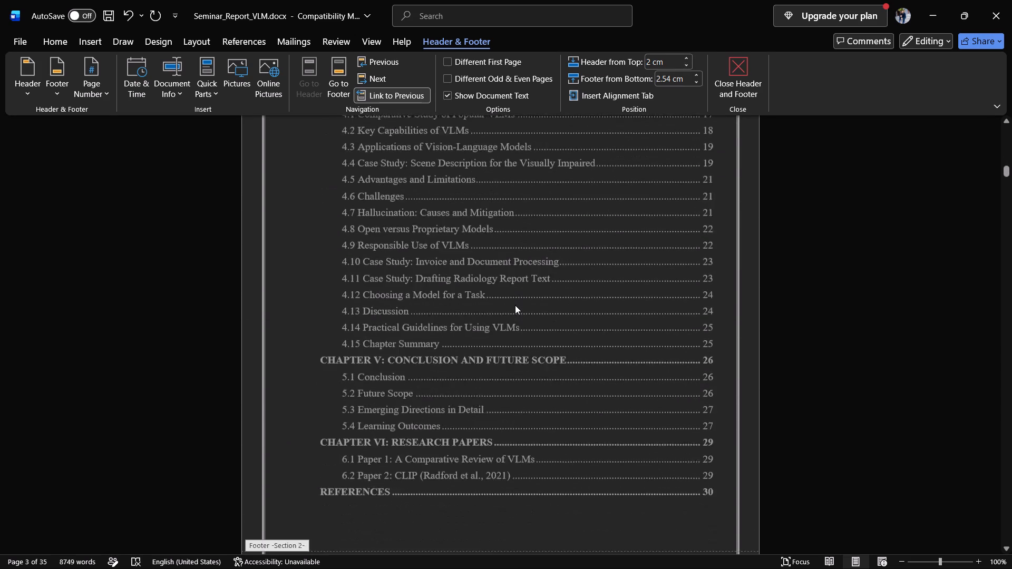
{"action": "scroll", "coordinate": [515, 305], "scroll_direction": "down", "scroll_amount": 5}
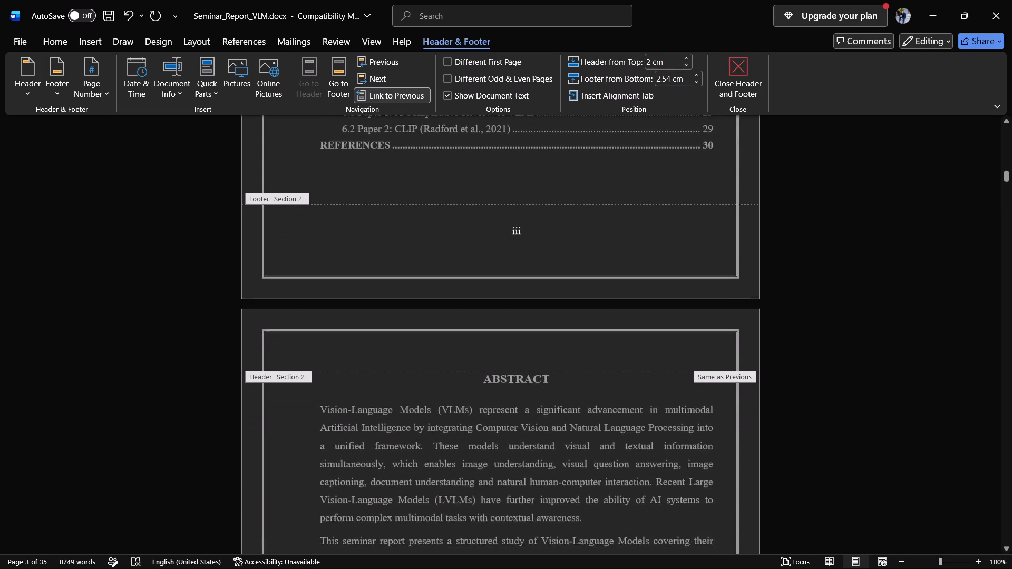
{"action": "scroll", "coordinate": [515, 305], "scroll_direction": "down", "scroll_amount": 5}
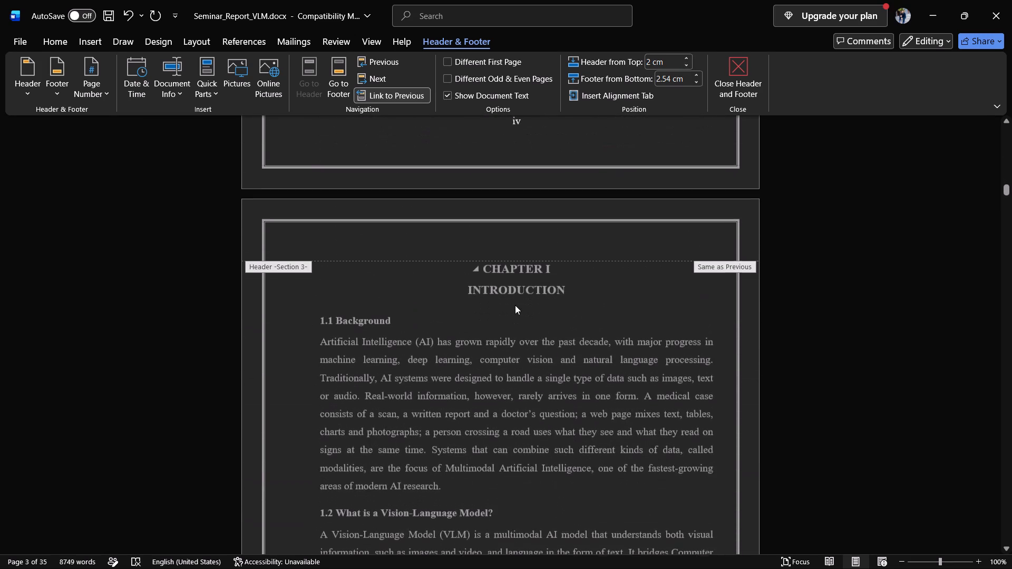
{"action": "scroll", "coordinate": [515, 305], "scroll_direction": "down", "scroll_amount": 1}
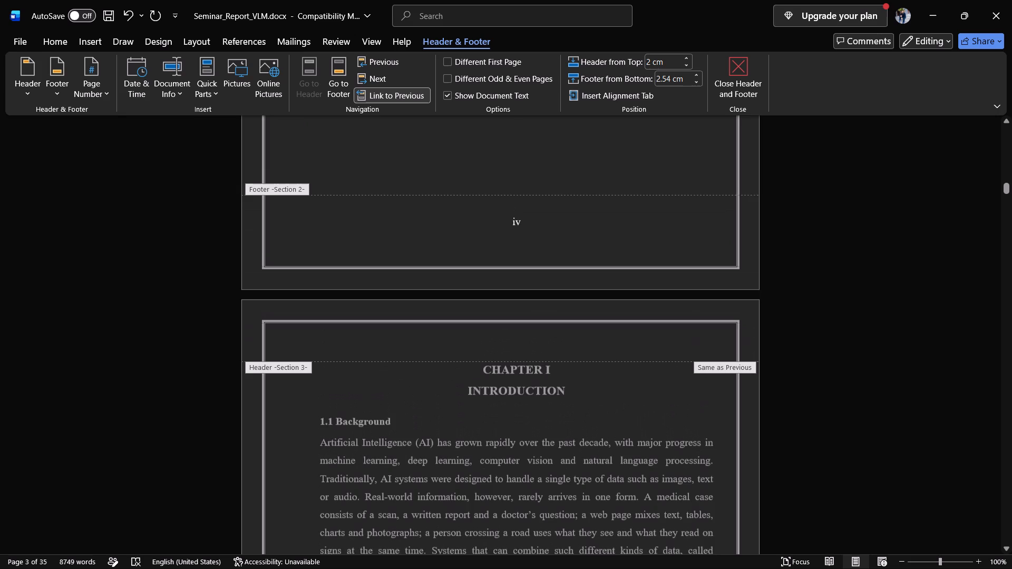
{"action": "scroll", "coordinate": [515, 305], "scroll_direction": "down", "scroll_amount": 1}
{"action": "scroll", "coordinate": [515, 305], "scroll_direction": "up", "scroll_amount": 1}
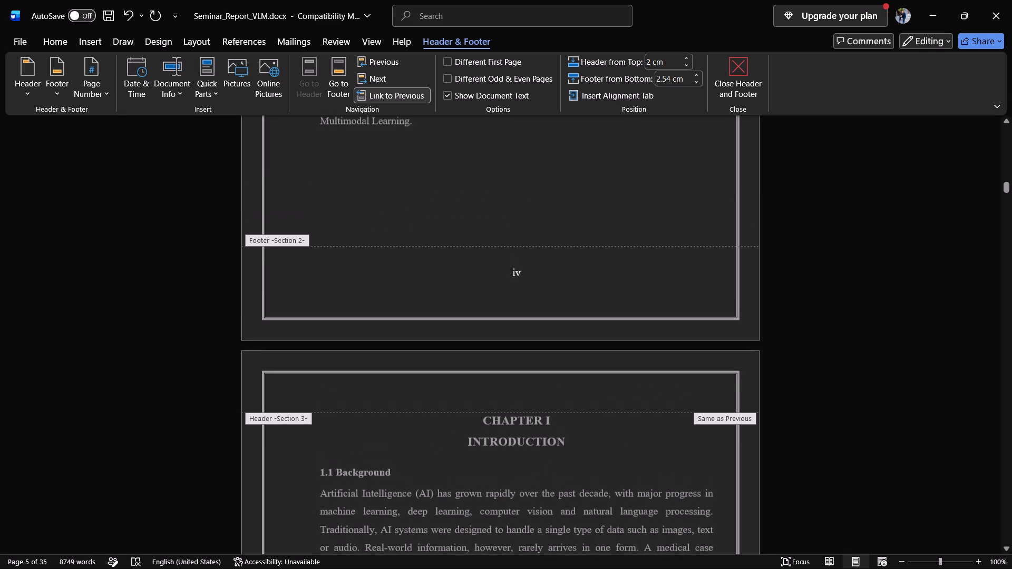
{"action": "scroll", "coordinate": [515, 305], "scroll_direction": "up", "scroll_amount": 1}
{"action": "scroll", "coordinate": [493, 266], "scroll_direction": "up", "scroll_amount": 3}
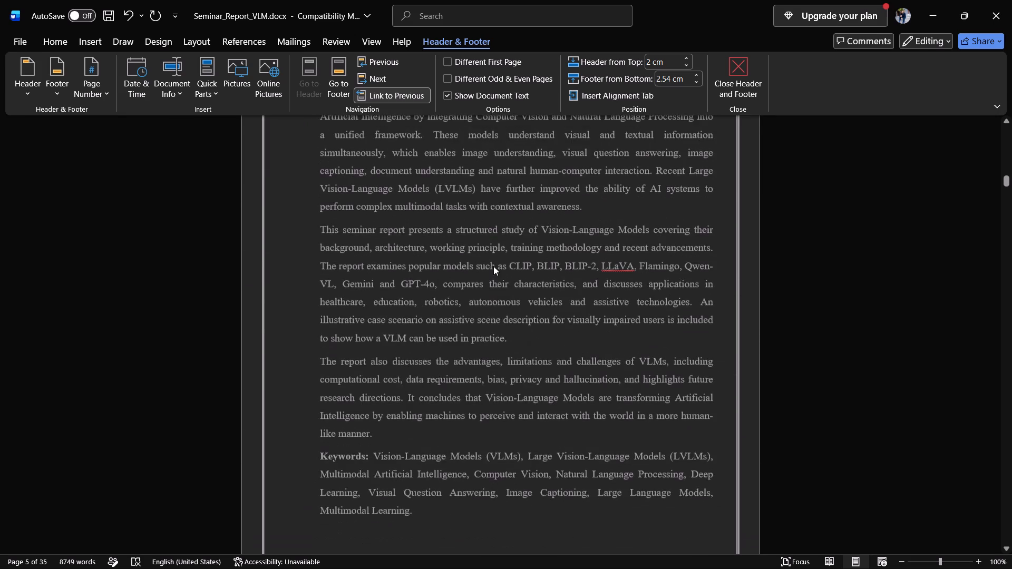
{"action": "scroll", "coordinate": [493, 266], "scroll_direction": "up", "scroll_amount": 11}
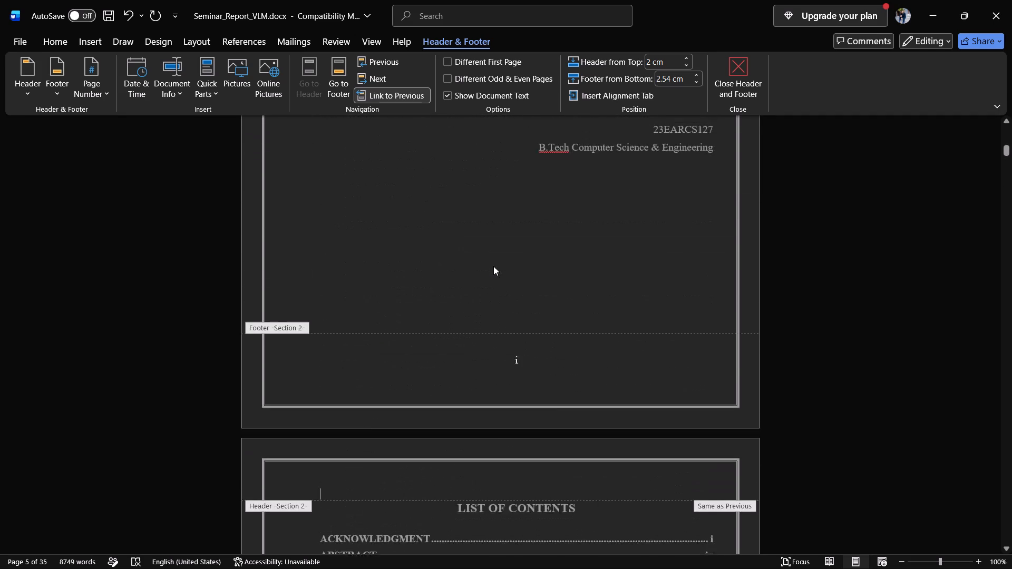
{"action": "scroll", "coordinate": [493, 266], "scroll_direction": "up", "scroll_amount": 5}
{"action": "scroll", "coordinate": [493, 266], "scroll_direction": "down", "scroll_amount": 4}
{"action": "scroll", "coordinate": [493, 266], "scroll_direction": "up", "scroll_amount": 1}
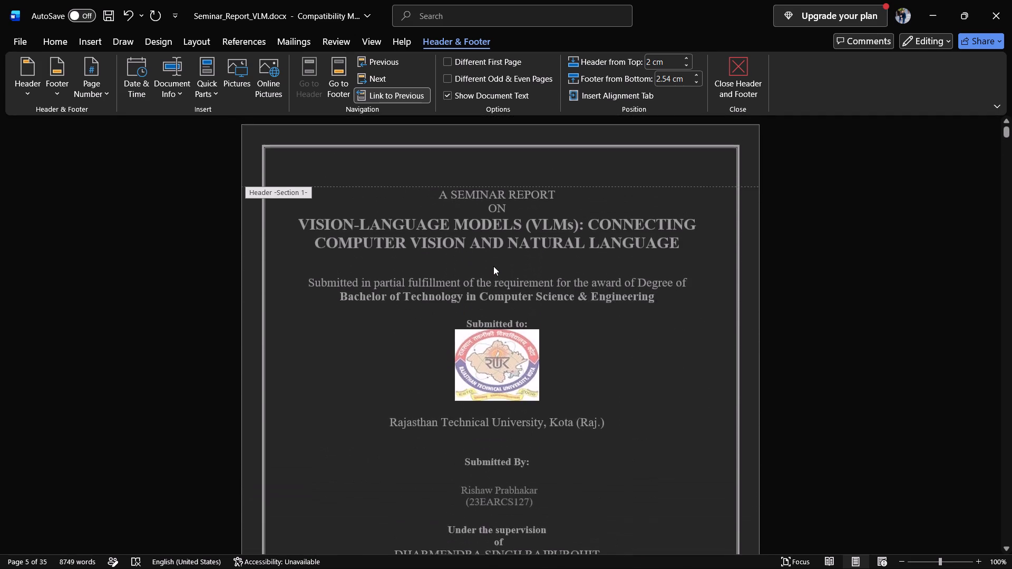
{"action": "scroll", "coordinate": [493, 266], "scroll_direction": "down", "scroll_amount": 1}
{"action": "scroll", "coordinate": [493, 266], "scroll_direction": "up", "scroll_amount": 1}
{"action": "scroll", "coordinate": [493, 266], "scroll_direction": "down", "scroll_amount": 1}
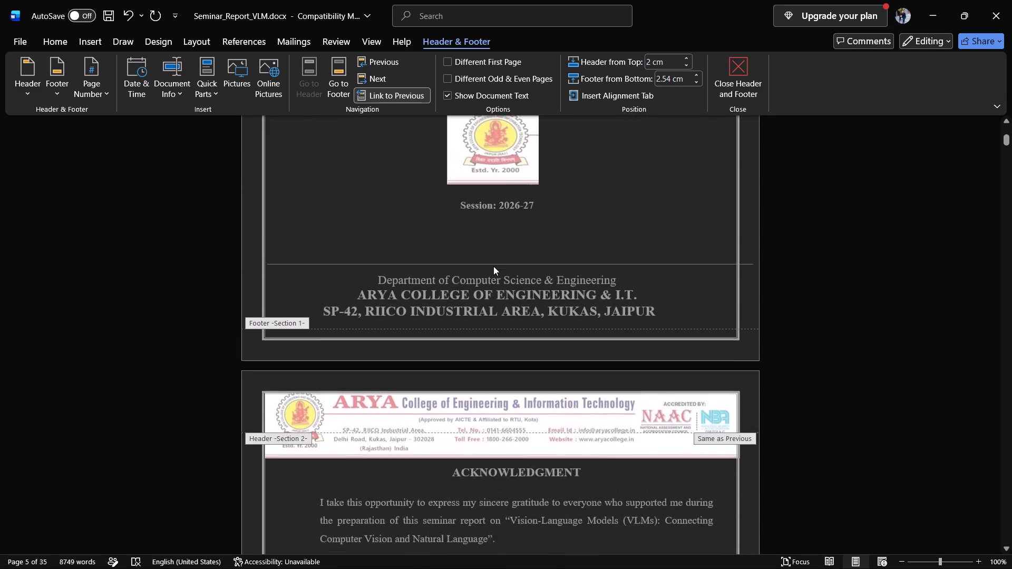
{"action": "scroll", "coordinate": [493, 266], "scroll_direction": "down", "scroll_amount": 1}
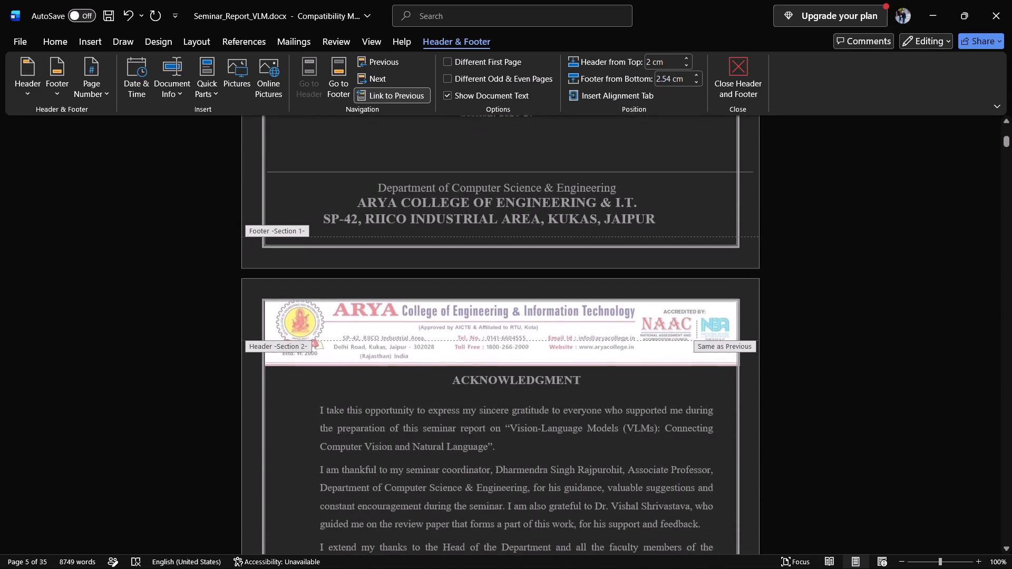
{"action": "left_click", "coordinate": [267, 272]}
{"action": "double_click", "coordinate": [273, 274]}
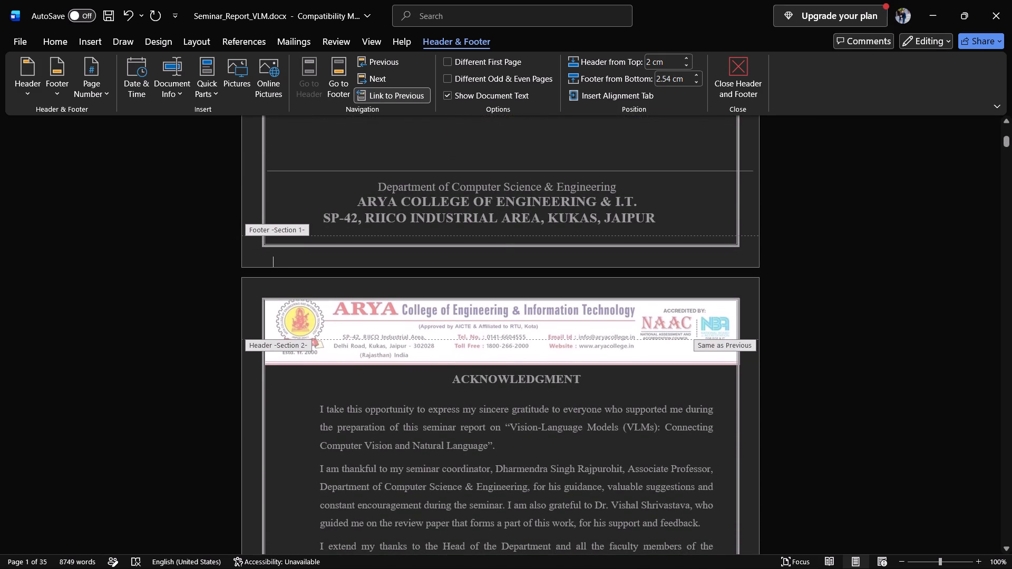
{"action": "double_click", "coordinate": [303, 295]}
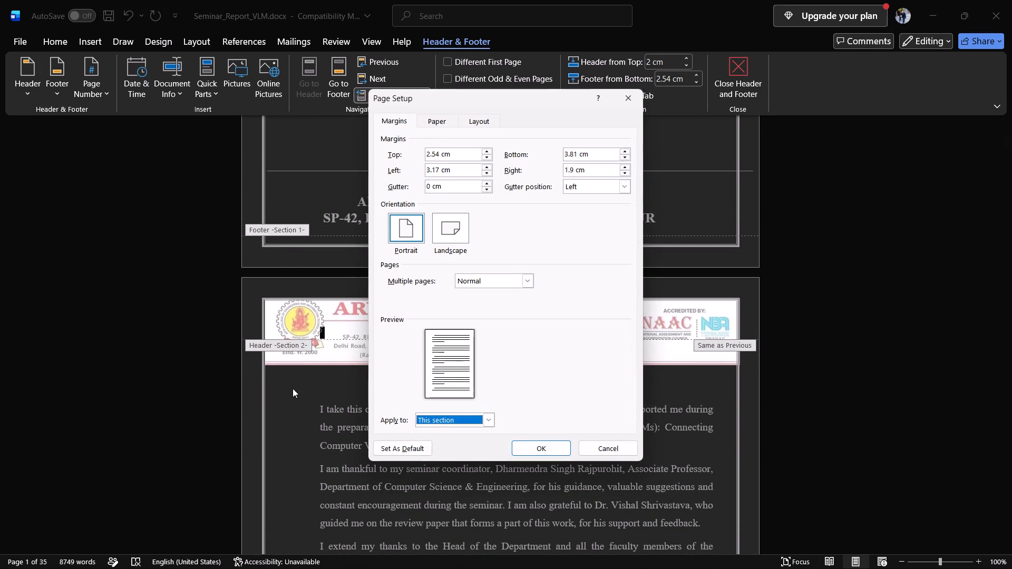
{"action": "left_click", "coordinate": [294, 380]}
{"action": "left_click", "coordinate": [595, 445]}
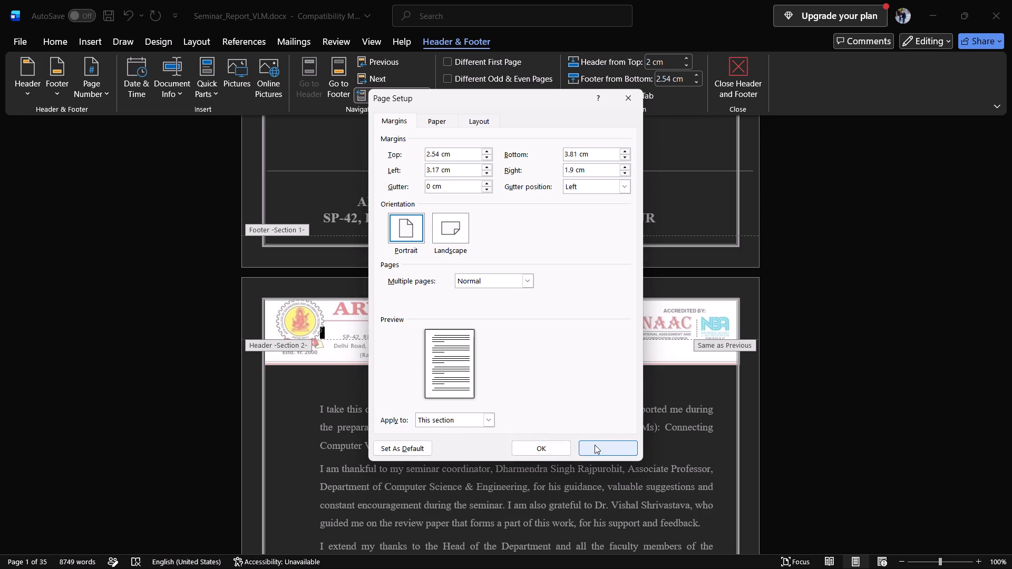
Leave header editing and return to the body text on the List of Contents page.
{"action": "scroll", "coordinate": [476, 261], "scroll_direction": "down", "scroll_amount": 3}
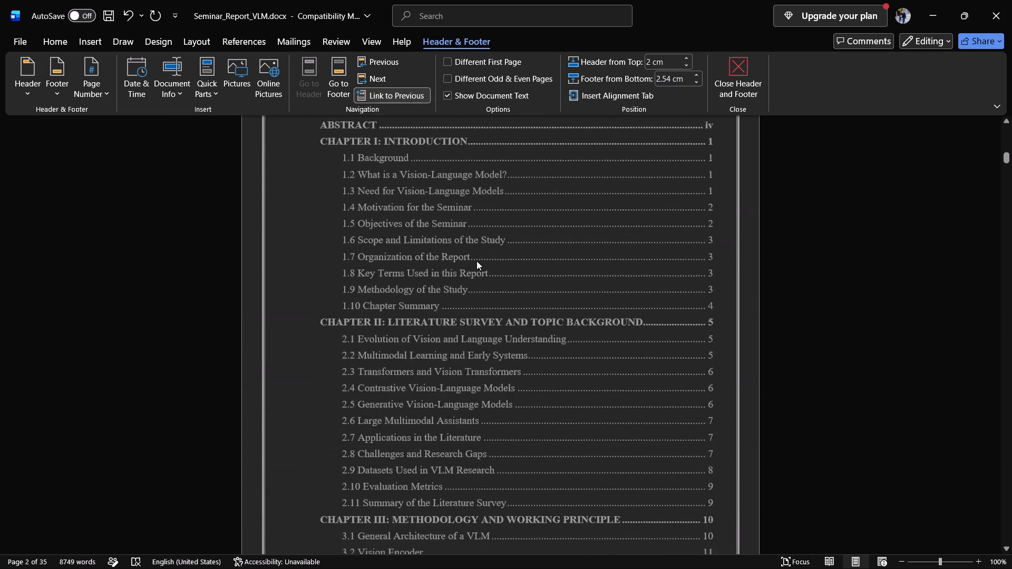
{"action": "scroll", "coordinate": [476, 261], "scroll_direction": "down", "scroll_amount": 1}
{"action": "double_click", "coordinate": [455, 315]}
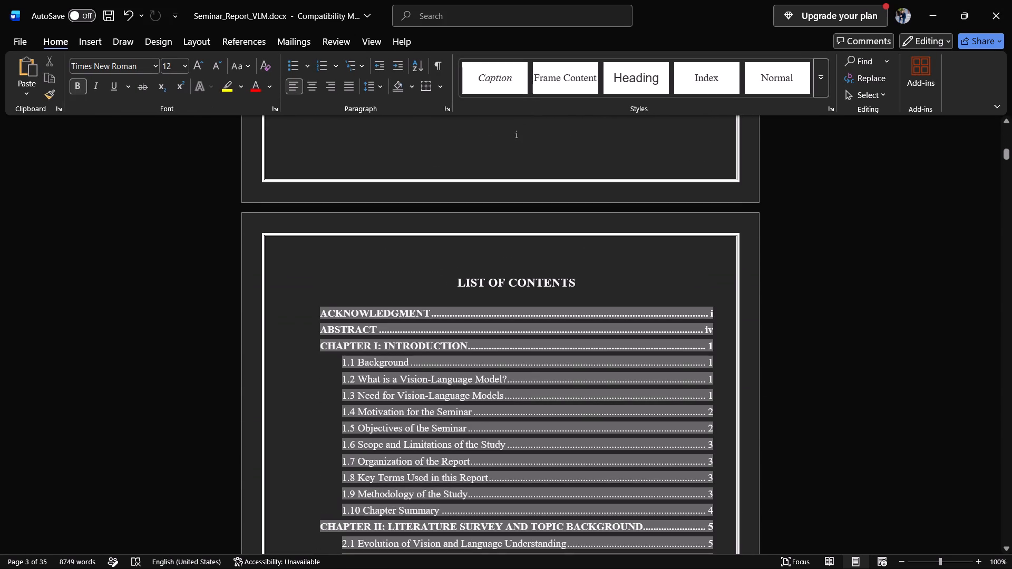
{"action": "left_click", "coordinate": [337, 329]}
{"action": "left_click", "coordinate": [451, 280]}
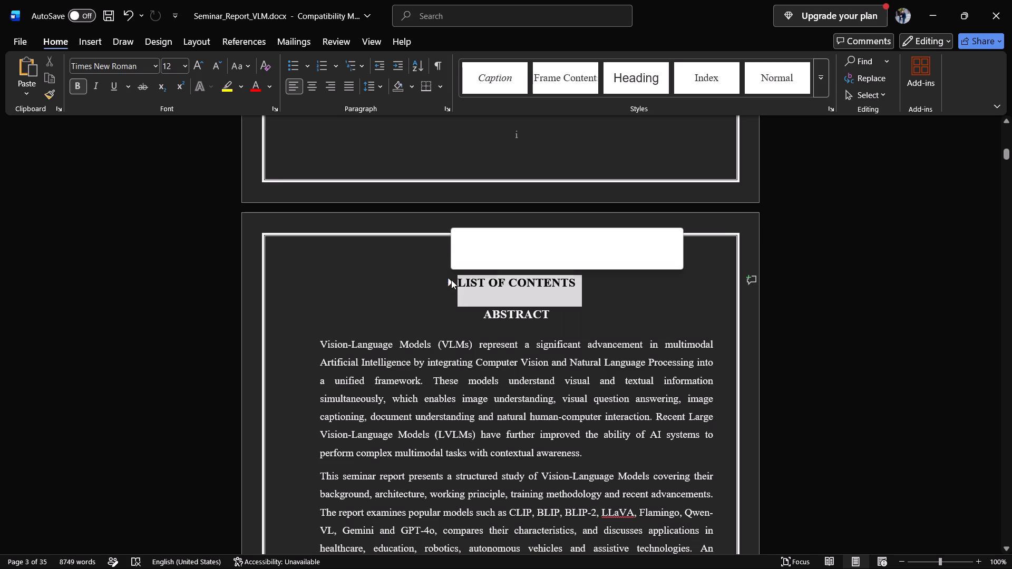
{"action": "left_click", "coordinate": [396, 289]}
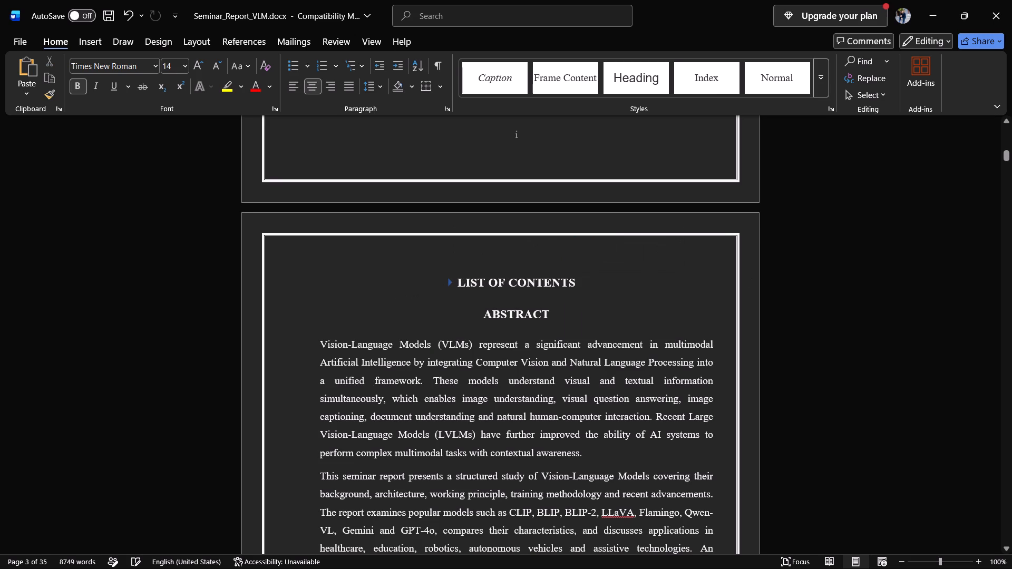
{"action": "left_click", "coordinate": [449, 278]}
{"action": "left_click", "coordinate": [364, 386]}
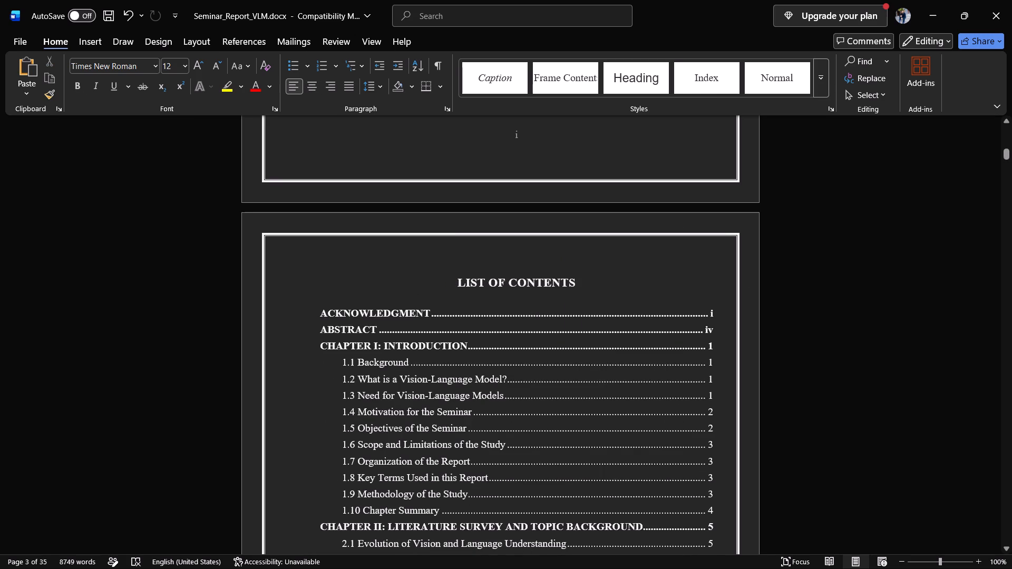
Examine the report's page layout from the List of Contents through to the references page.
{"action": "scroll", "coordinate": [364, 386], "scroll_direction": "down", "scroll_amount": 6}
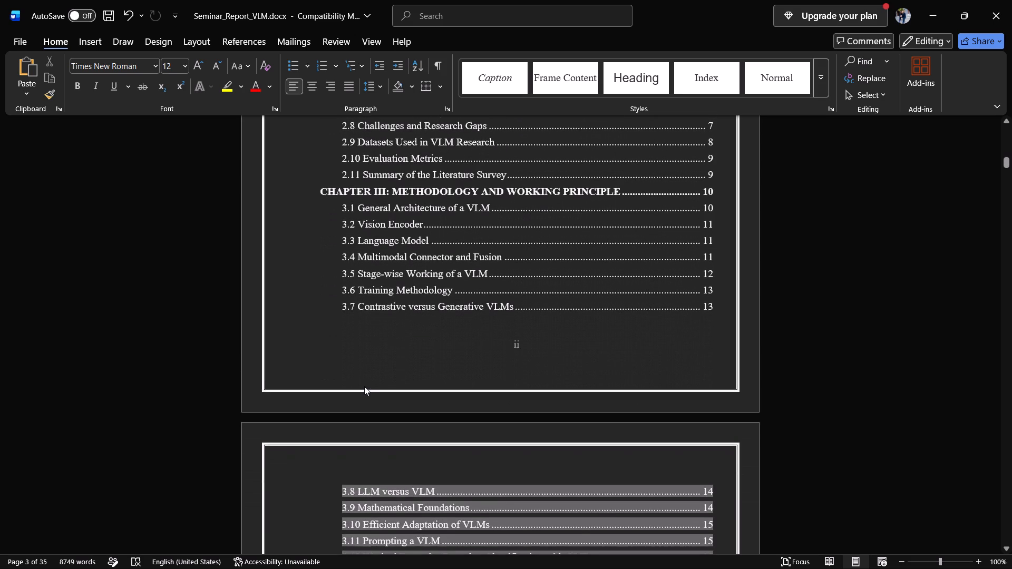
{"action": "scroll", "coordinate": [364, 386], "scroll_direction": "down", "scroll_amount": 4}
{"action": "scroll", "coordinate": [364, 386], "scroll_direction": "down", "scroll_amount": 20}
{"action": "scroll", "coordinate": [364, 386], "scroll_direction": "down", "scroll_amount": 2}
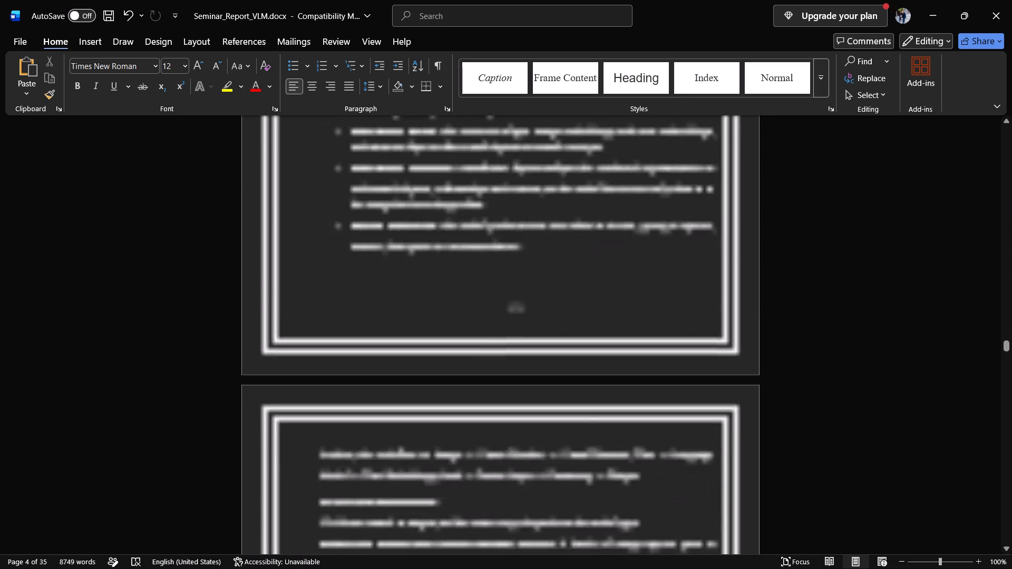
{"action": "scroll", "coordinate": [364, 386], "scroll_direction": "down", "scroll_amount": 17}
{"action": "scroll", "coordinate": [364, 386], "scroll_direction": "up", "scroll_amount": 5}
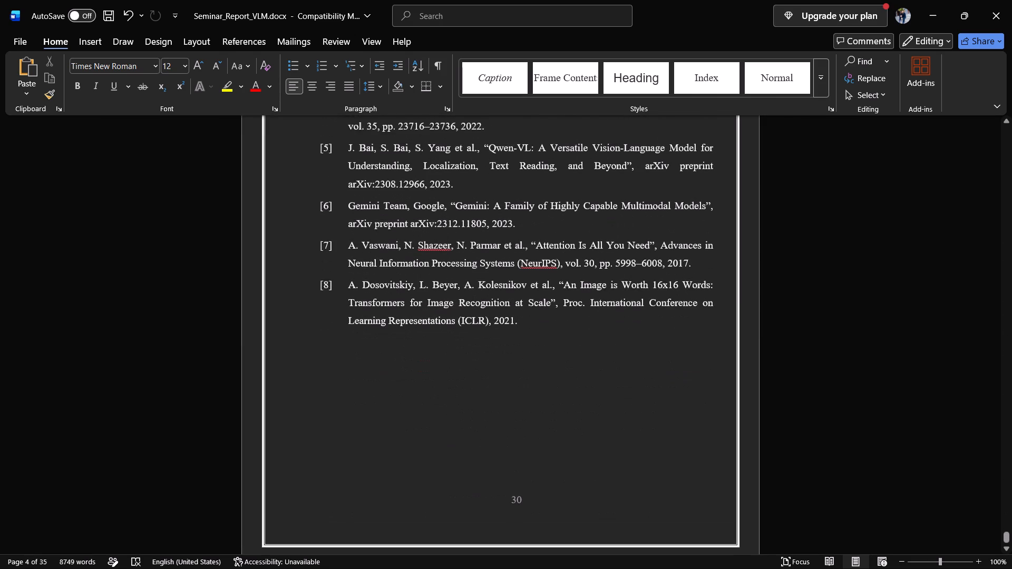
{"action": "scroll", "coordinate": [364, 386], "scroll_direction": "up", "scroll_amount": 20}
{"action": "scroll", "coordinate": [364, 386], "scroll_direction": "up", "scroll_amount": 20}
{"action": "scroll", "coordinate": [364, 386], "scroll_direction": "up", "scroll_amount": 10}
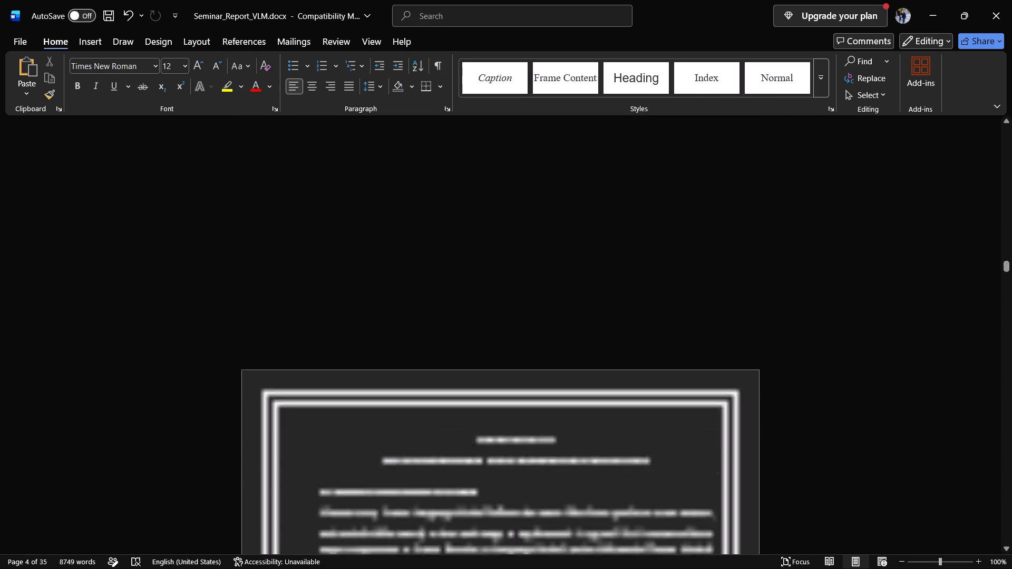
{"action": "scroll", "coordinate": [364, 386], "scroll_direction": "up", "scroll_amount": 10}
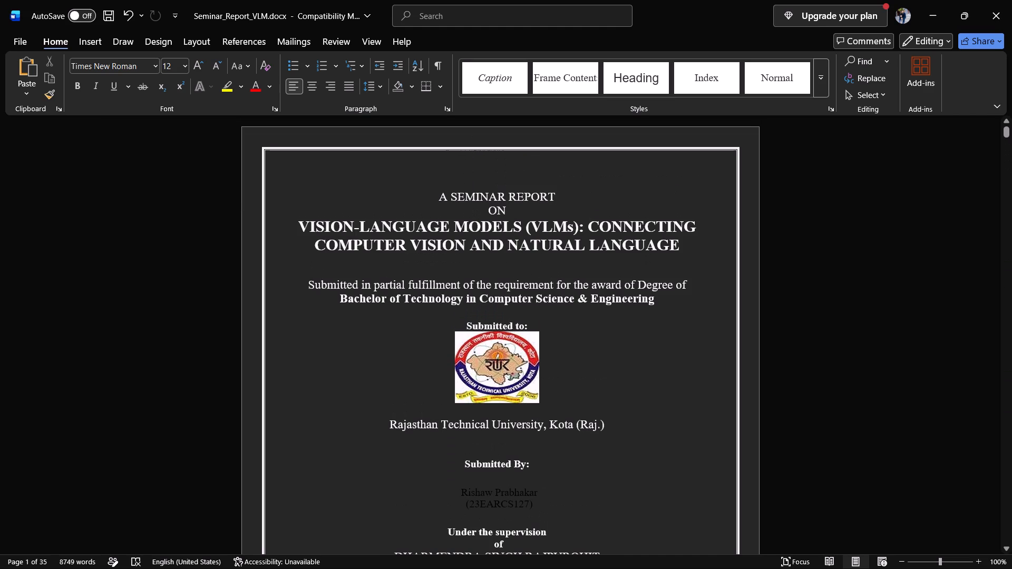
Remove a blank line between the Session: 2026-27 line and the department block on the cover page.
{"action": "scroll", "coordinate": [364, 386], "scroll_direction": "down", "scroll_amount": 1}
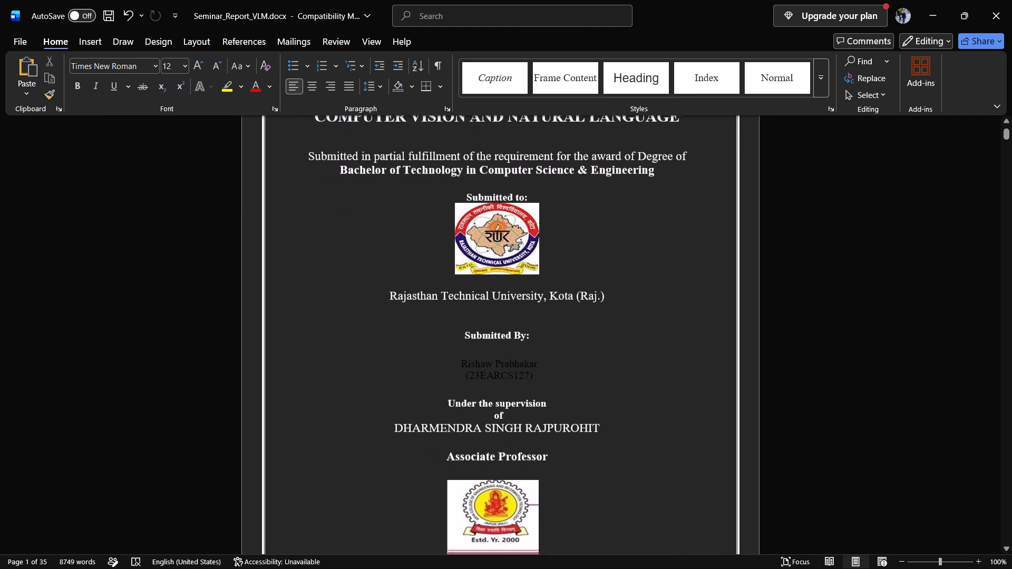
{"action": "scroll", "coordinate": [364, 386], "scroll_direction": "down", "scroll_amount": 3}
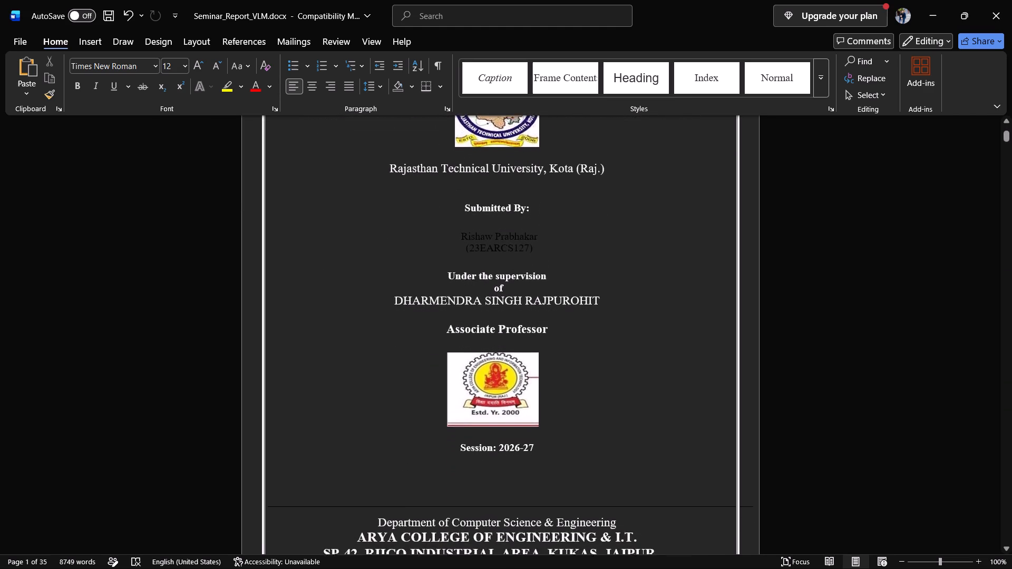
{"action": "scroll", "coordinate": [364, 386], "scroll_direction": "down", "scroll_amount": 1}
{"action": "left_click", "coordinate": [466, 442]}
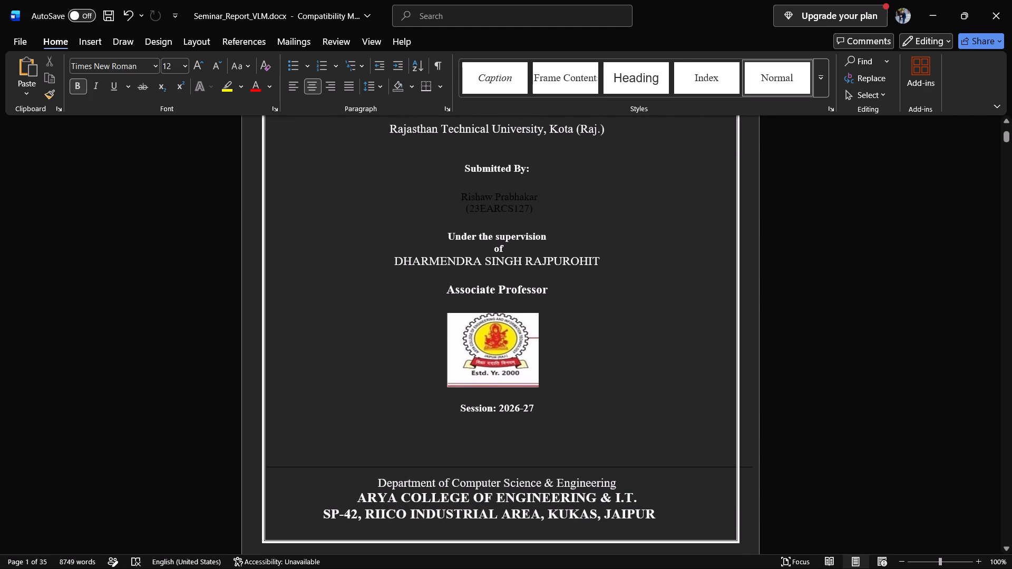
{"action": "key", "text": "BackSpace"}
{"action": "key", "text": "BackSpace"}
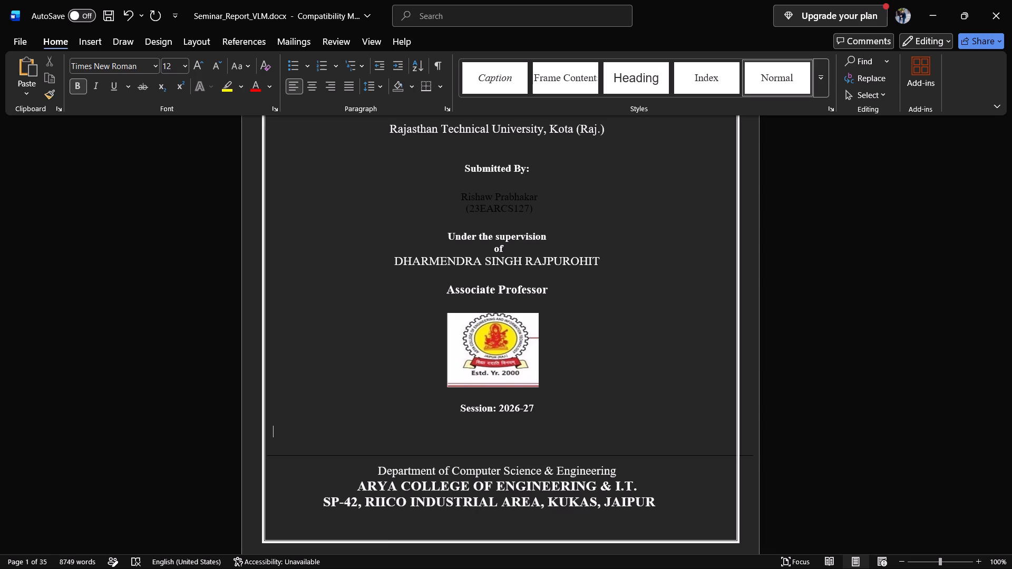
In File Explorer, open the seminar report instructions notice image from Downloads, read its formatting requirements, and return to the report.
{"action": "scroll", "coordinate": [466, 442], "scroll_direction": "up", "scroll_amount": 1}
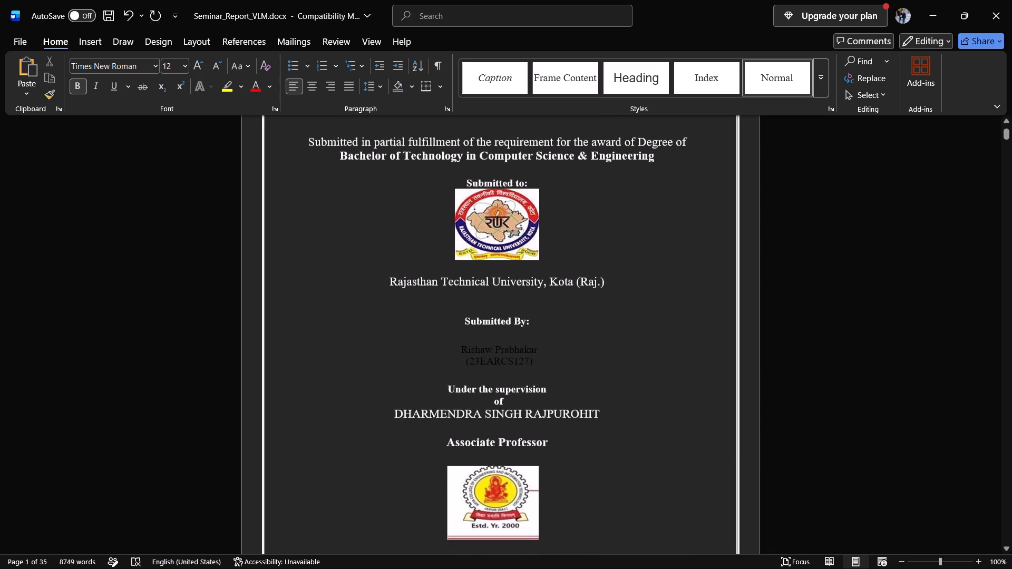
{"action": "scroll", "coordinate": [466, 442], "scroll_direction": "up", "scroll_amount": 6}
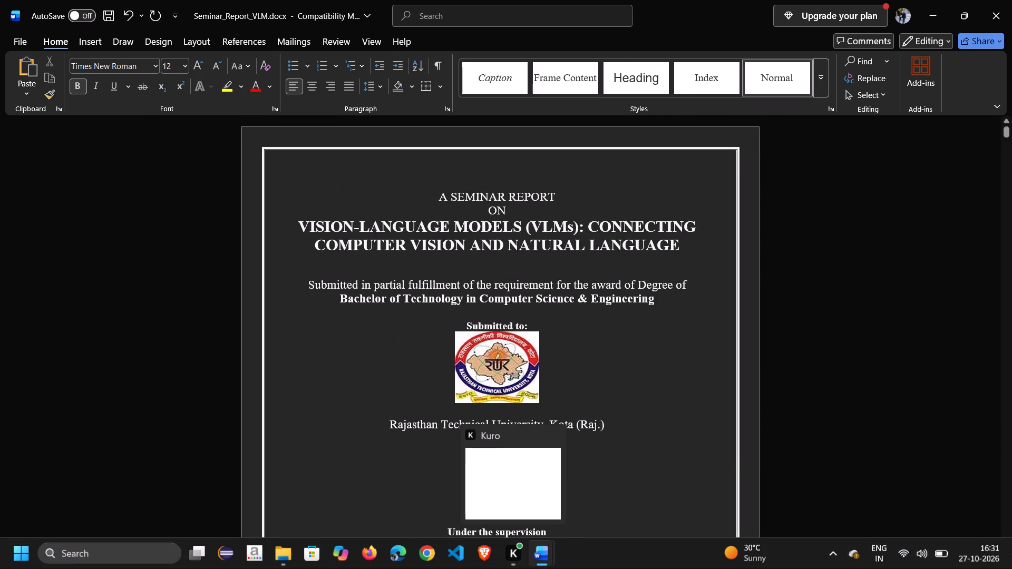
{"action": "left_click", "coordinate": [272, 548]}
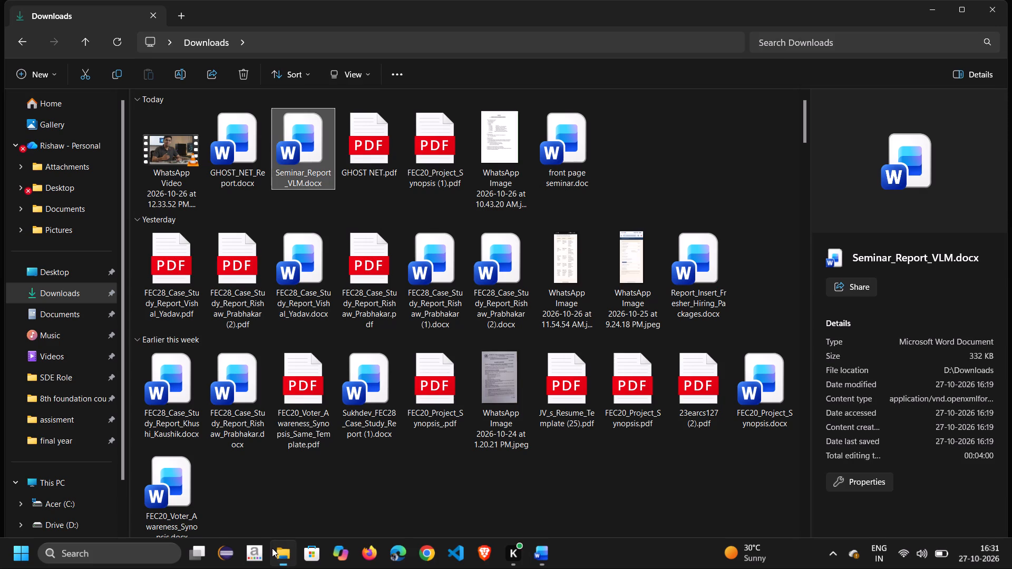
{"action": "double_click", "coordinate": [482, 139]}
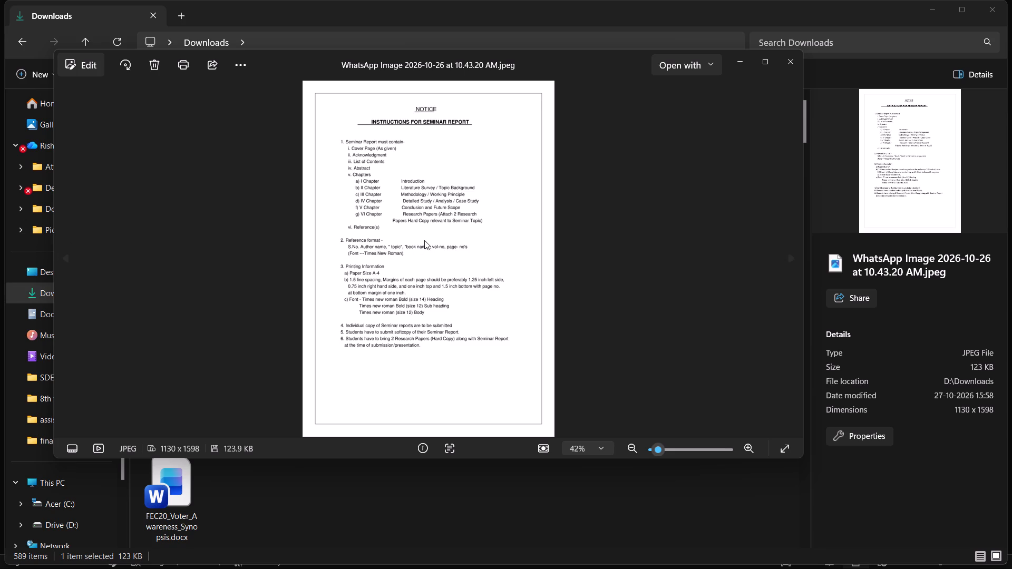
{"action": "left_click", "coordinate": [986, 5]}
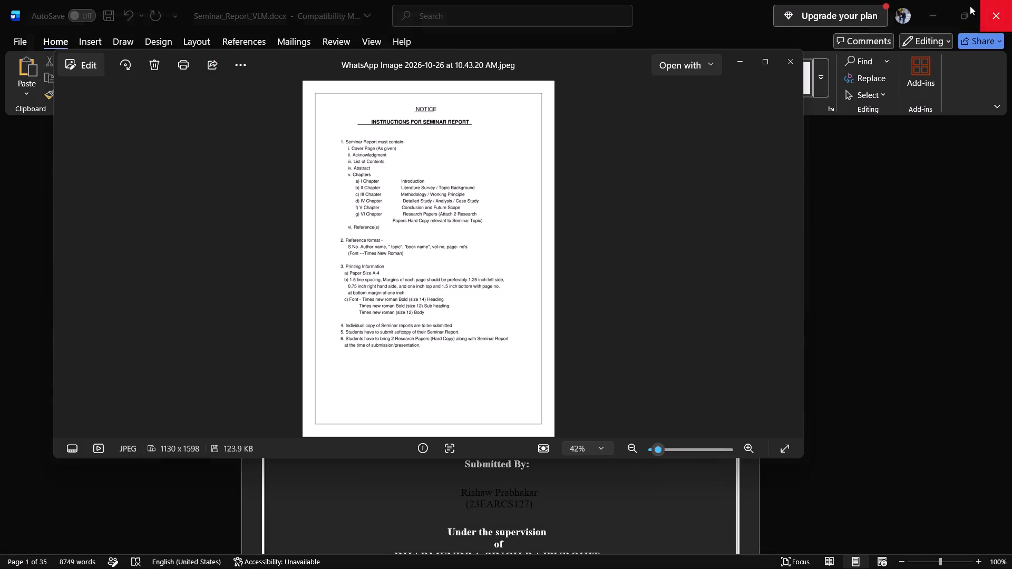
{"action": "left_click", "coordinate": [784, 61]}
Open the Save As dialog for the seminar report to choose where to save it.
{"action": "left_click", "coordinate": [16, 48]}
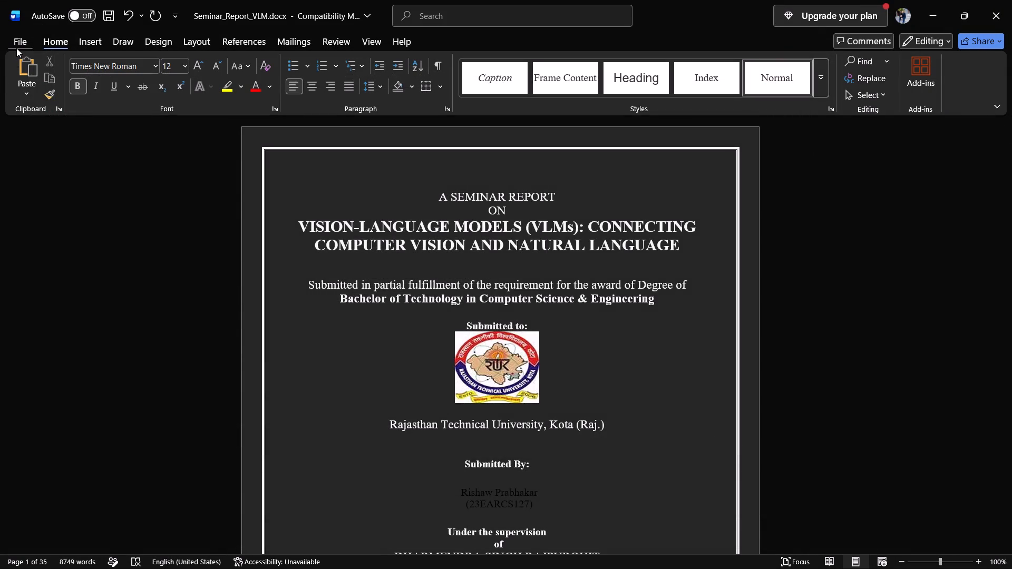
{"action": "left_click", "coordinate": [46, 246]}
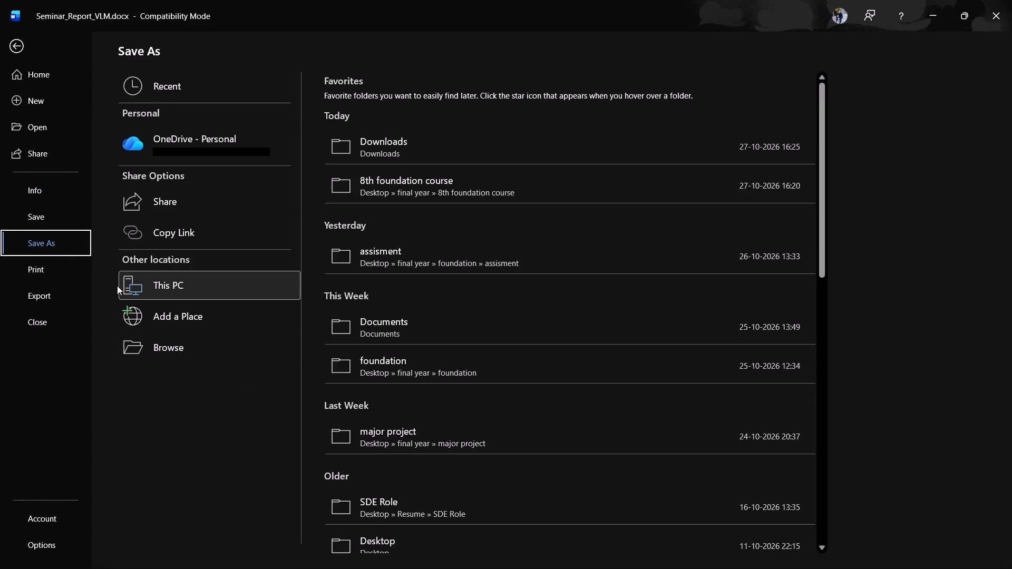
{"action": "left_click", "coordinate": [173, 350]}
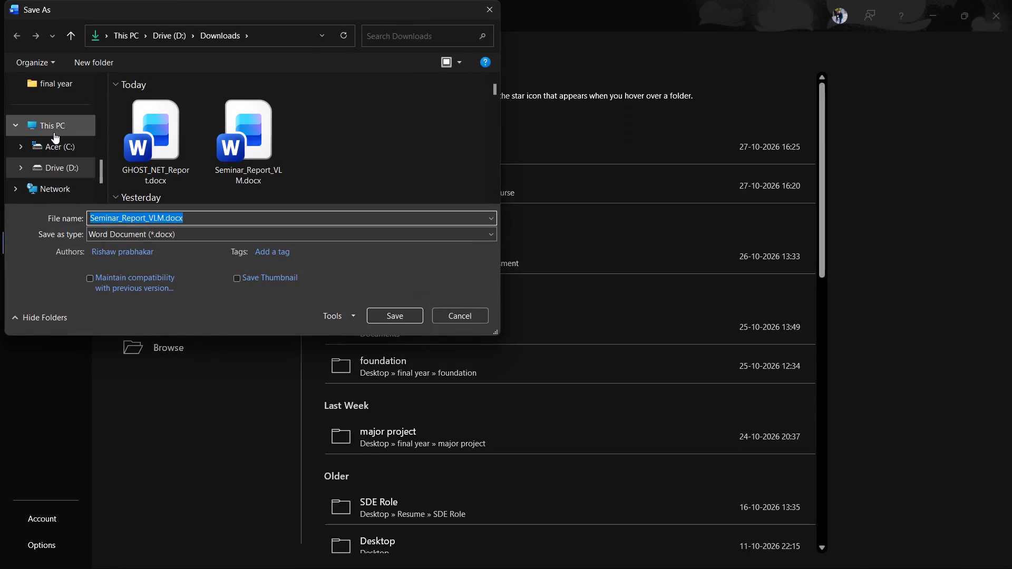
Save the seminar report as the PDF Seminar_Report_VLM.pdf in the seminar folder under Desktop > final year, and put the opened PDF away.
{"action": "double_click", "coordinate": [62, 79]}
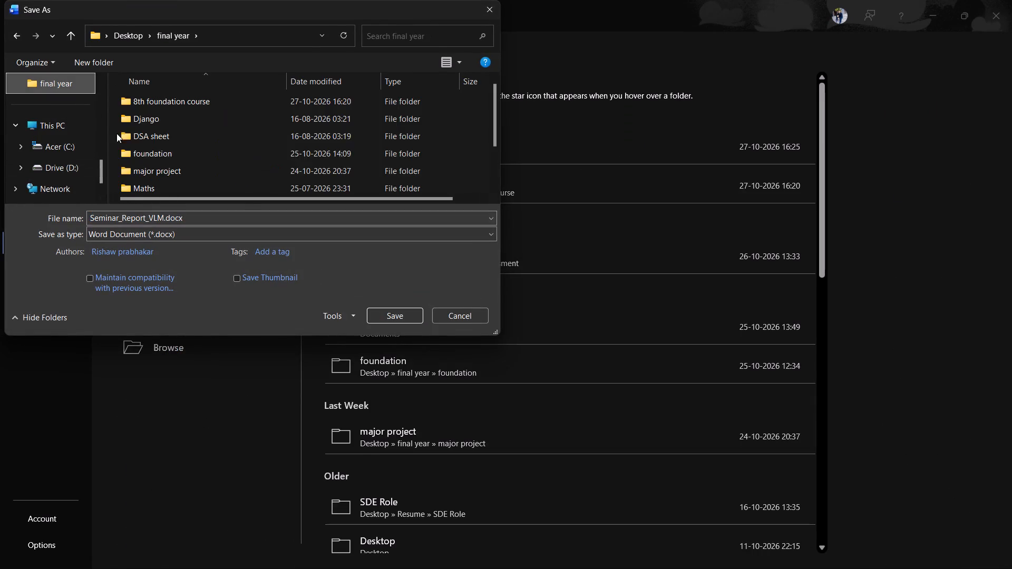
{"action": "scroll", "coordinate": [140, 168], "scroll_direction": "down", "scroll_amount": 1}
{"action": "double_click", "coordinate": [147, 168]}
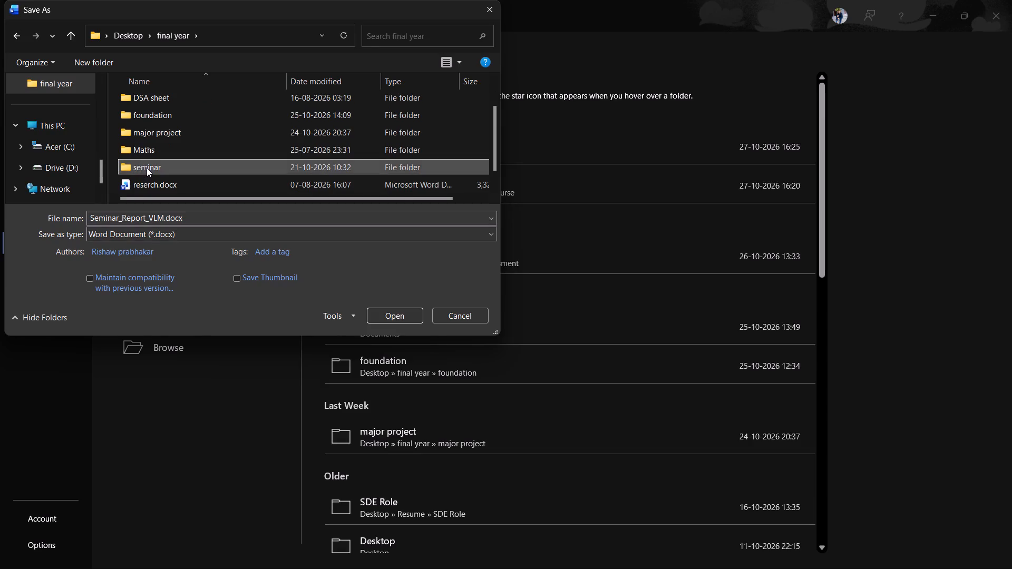
{"action": "left_click", "coordinate": [293, 240]}
{"action": "left_click", "coordinate": [223, 306]}
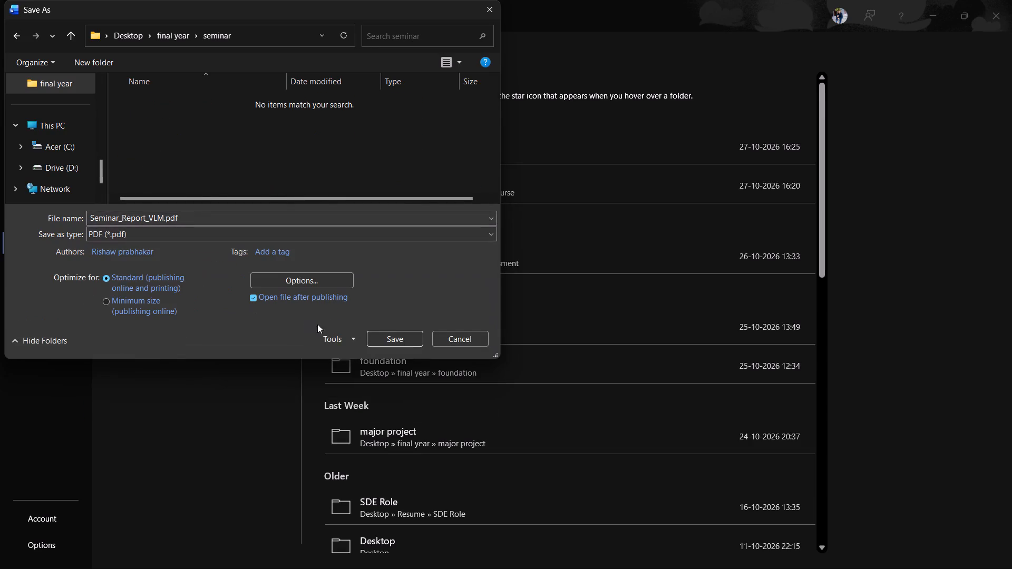
{"action": "left_click", "coordinate": [376, 337]}
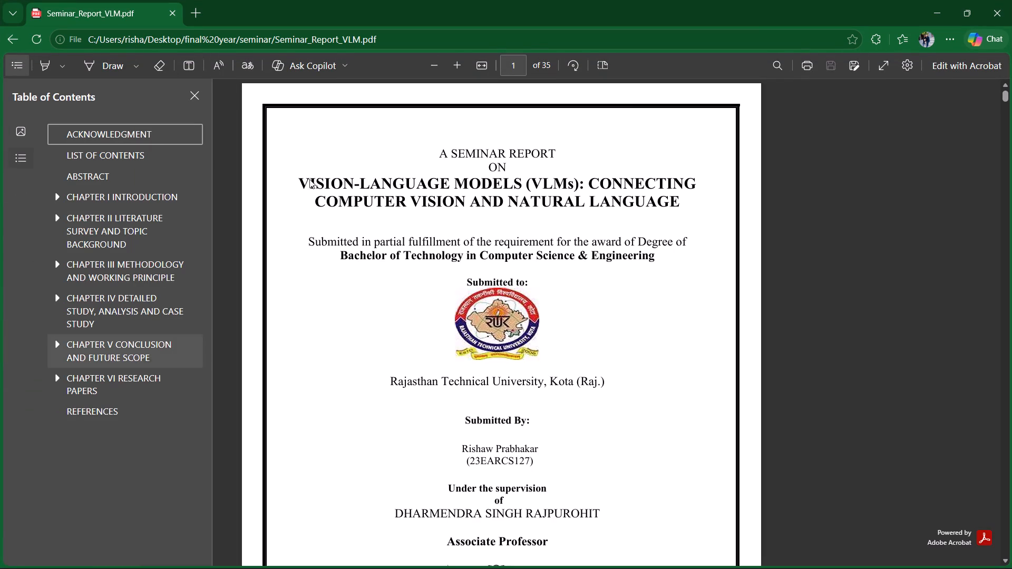
{"action": "left_click", "coordinate": [945, 2]}
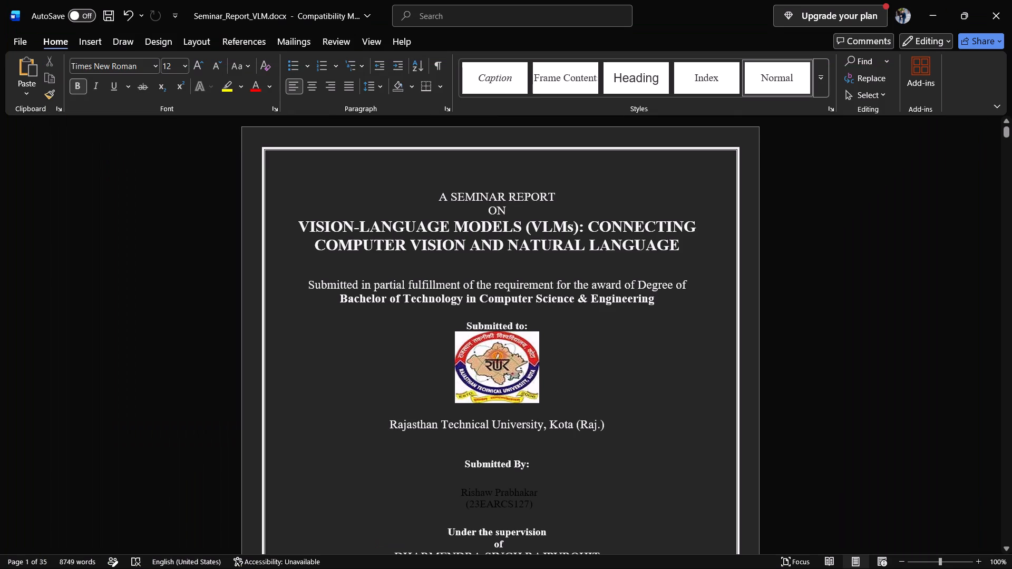
Save the report as the Word document Seminar_Report_VLM.docx in the seminar folder, accepting the upgrade to the newest file format.
{"action": "left_click", "coordinate": [21, 41]}
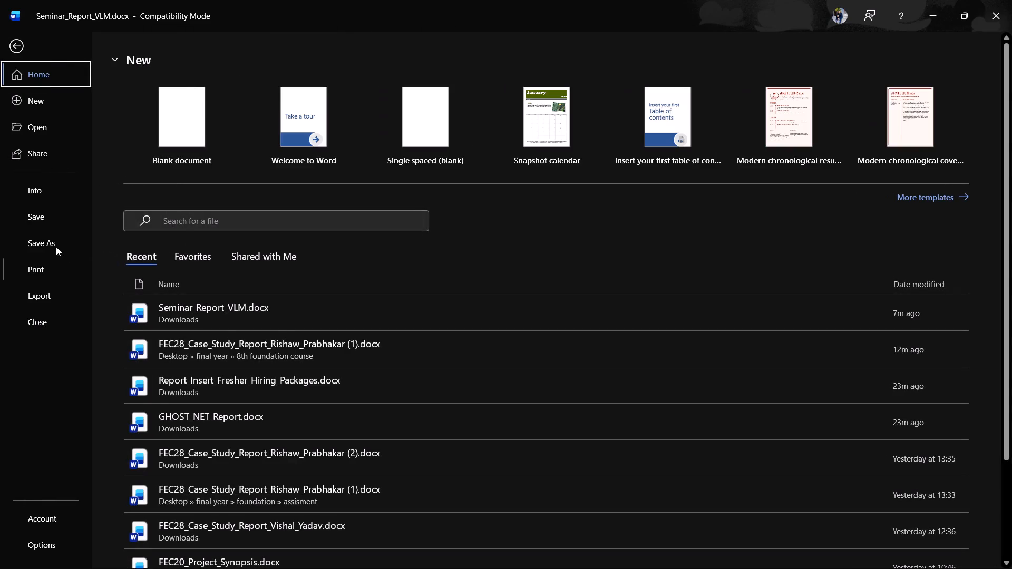
{"action": "left_click", "coordinate": [56, 246]}
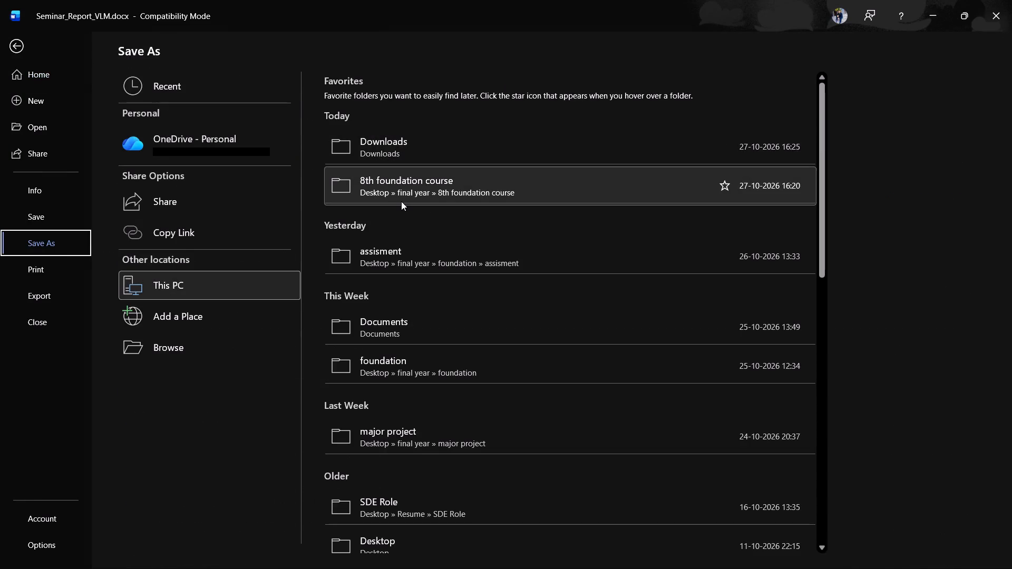
{"action": "left_click", "coordinate": [205, 354]}
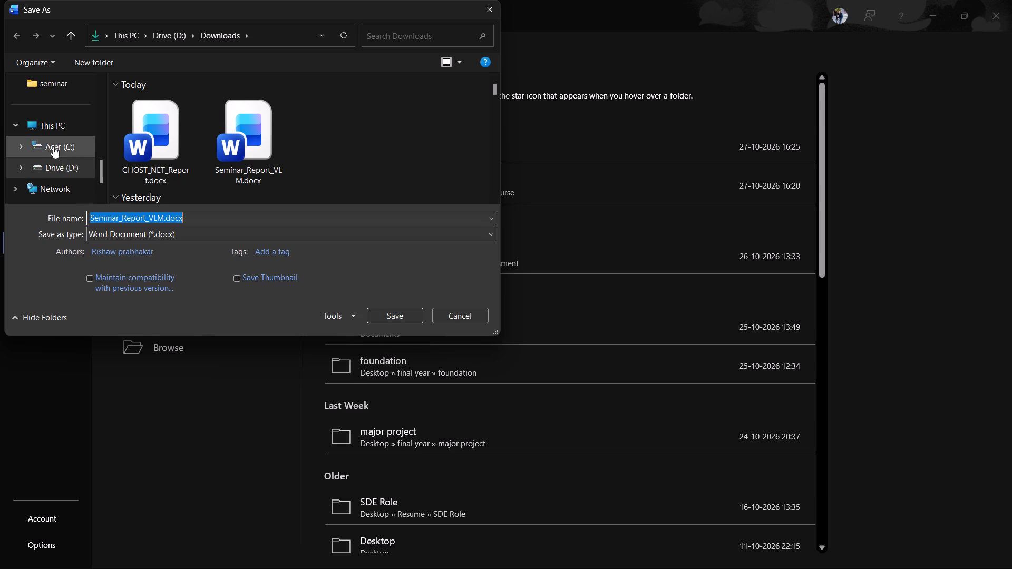
{"action": "scroll", "coordinate": [53, 146], "scroll_direction": "up", "scroll_amount": 1}
{"action": "scroll", "coordinate": [53, 146], "scroll_direction": "down", "scroll_amount": 1}
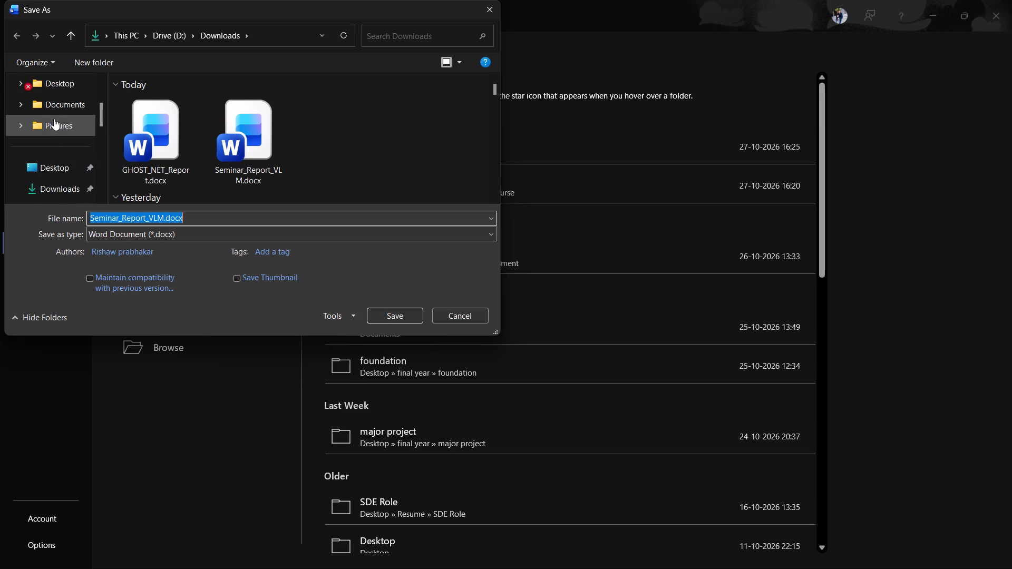
{"action": "scroll", "coordinate": [54, 119], "scroll_direction": "down", "scroll_amount": 1}
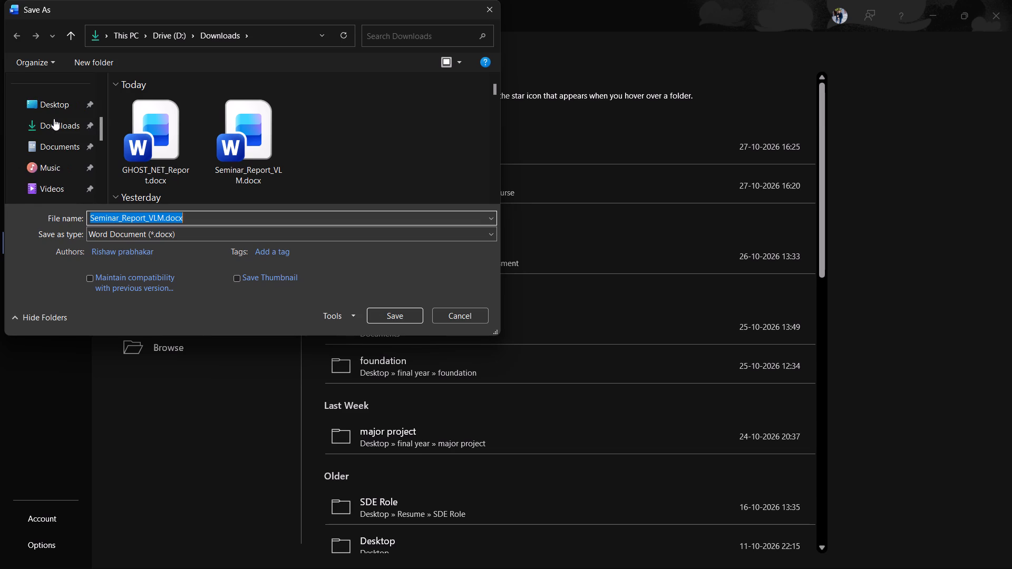
{"action": "scroll", "coordinate": [54, 119], "scroll_direction": "down", "scroll_amount": 2}
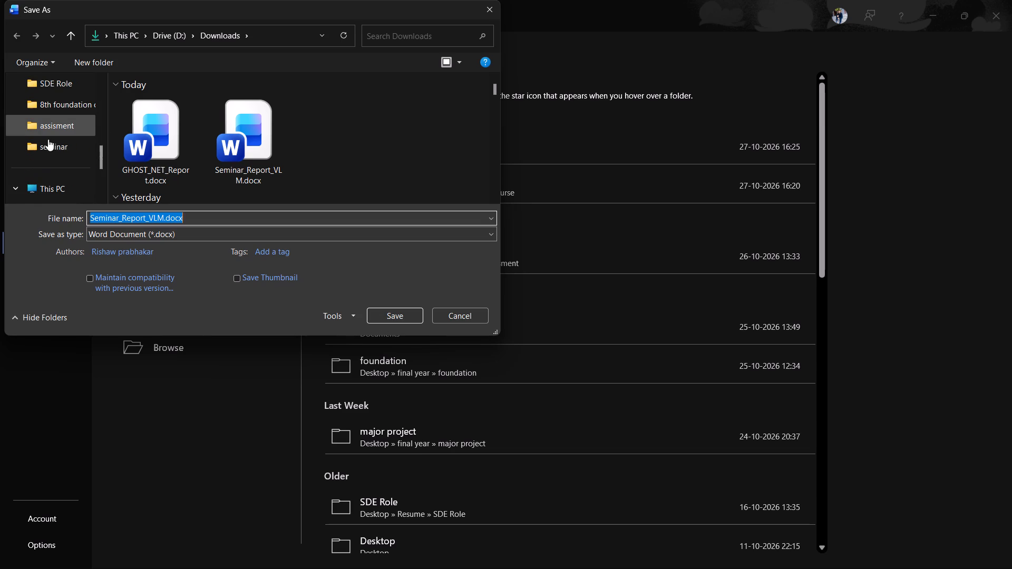
{"action": "double_click", "coordinate": [48, 140]}
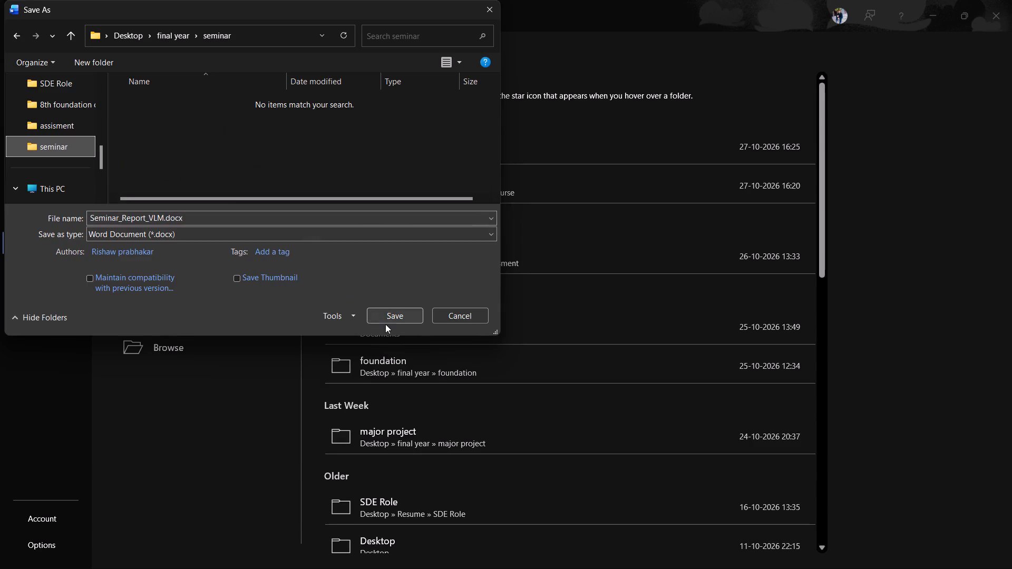
{"action": "left_click", "coordinate": [392, 307]}
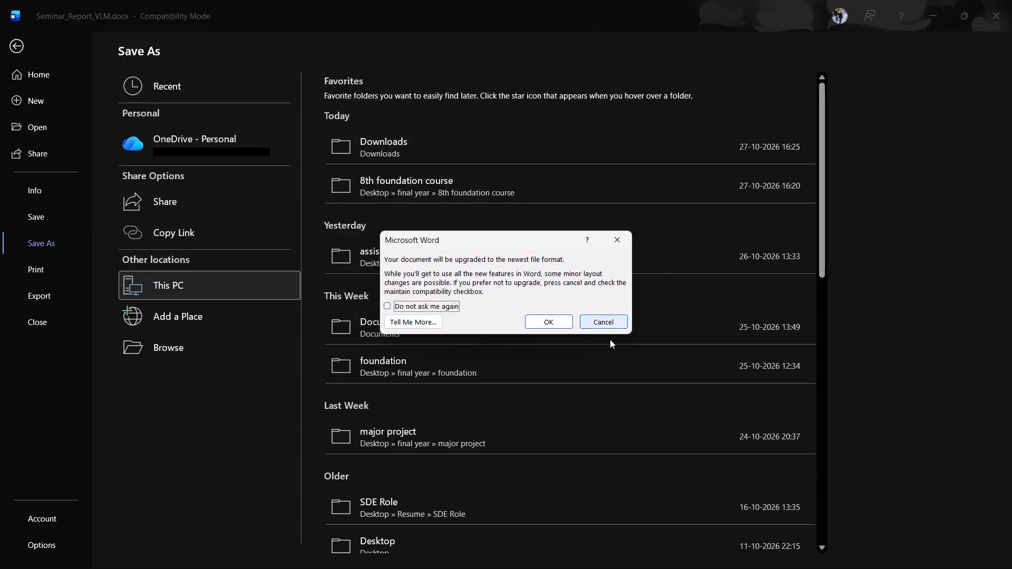
{"action": "left_click", "coordinate": [553, 320]}
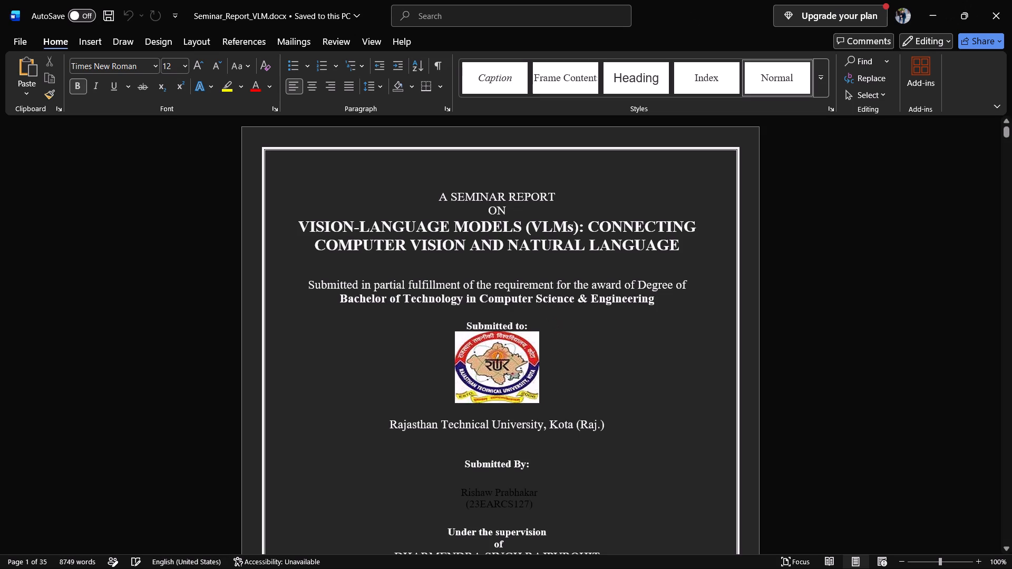
Close the seminar report and the FEC28 case study report.
{"action": "left_click", "coordinate": [997, 0]}
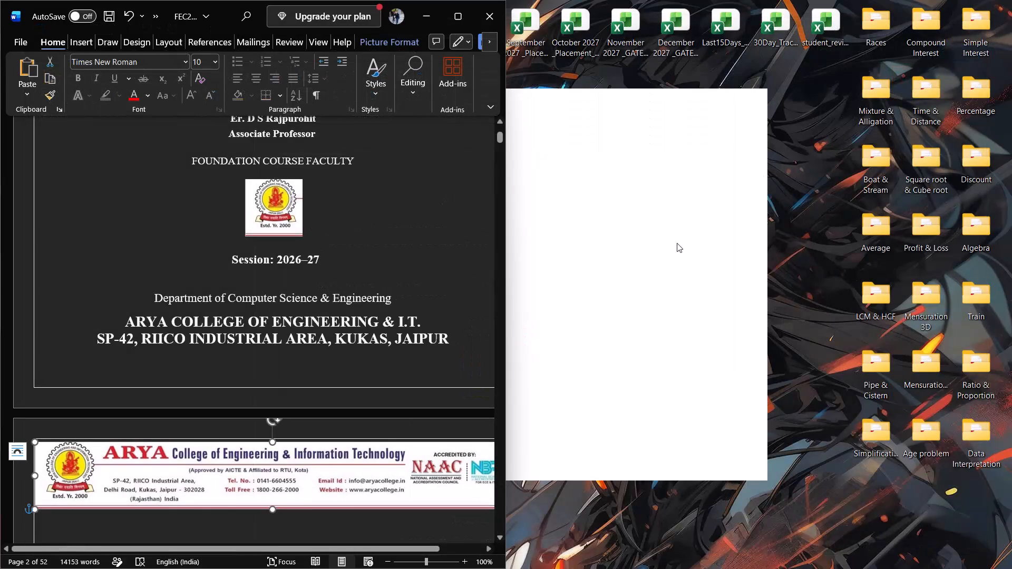
{"action": "left_click", "coordinate": [484, 12]}
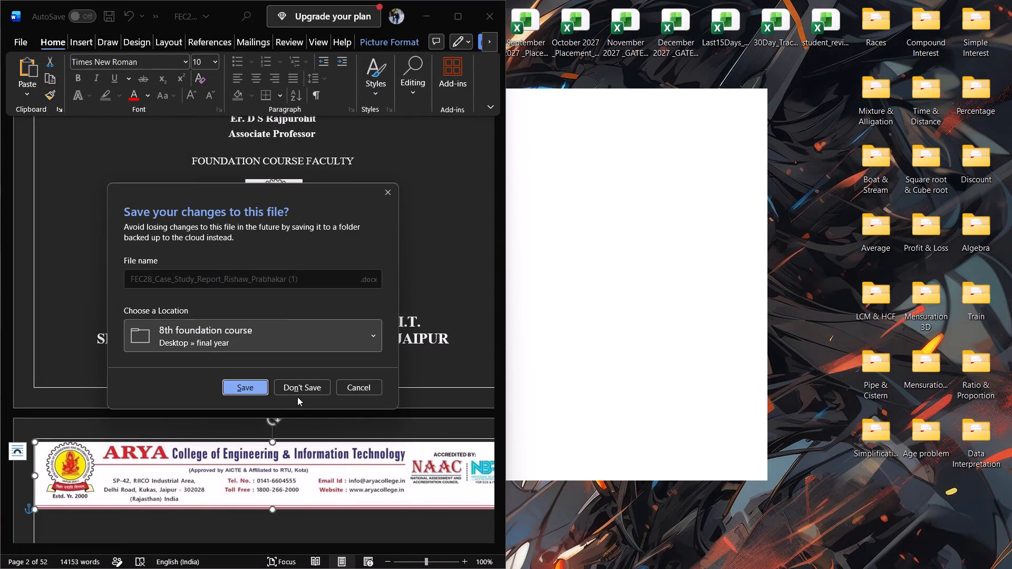
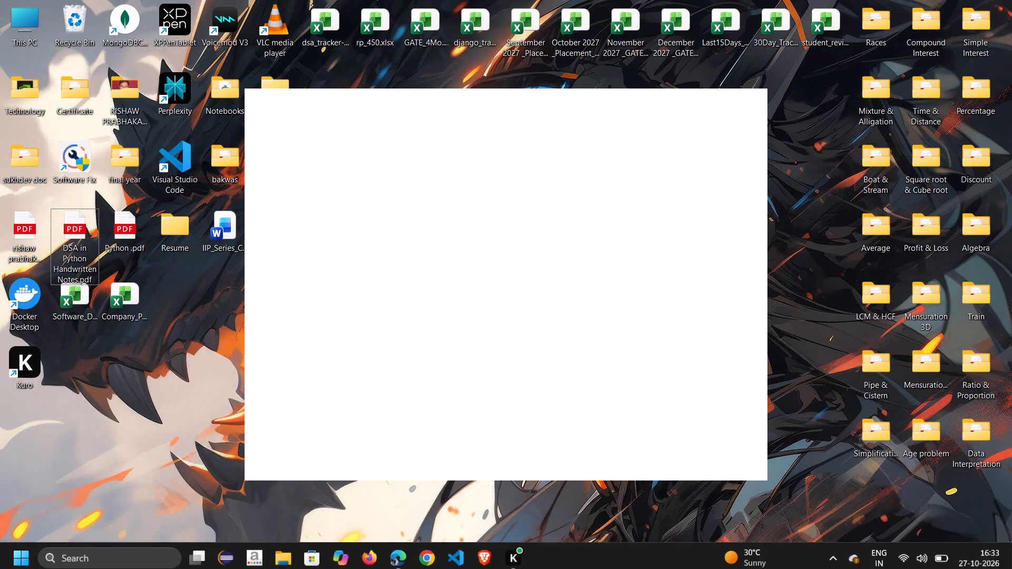
Switch to the saved Seminar_Report_VLM.pdf in Microsoft Edge and examine its pages from the cover through to the references.
{"action": "left_click", "coordinate": [386, 568]}
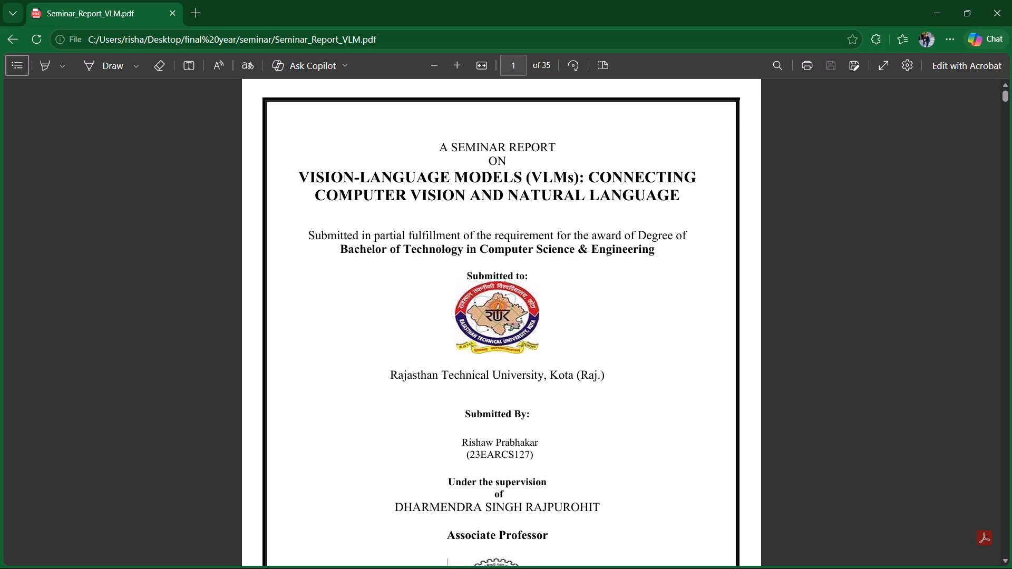
{"action": "scroll", "coordinate": [521, 227], "scroll_direction": "down", "scroll_amount": 1}
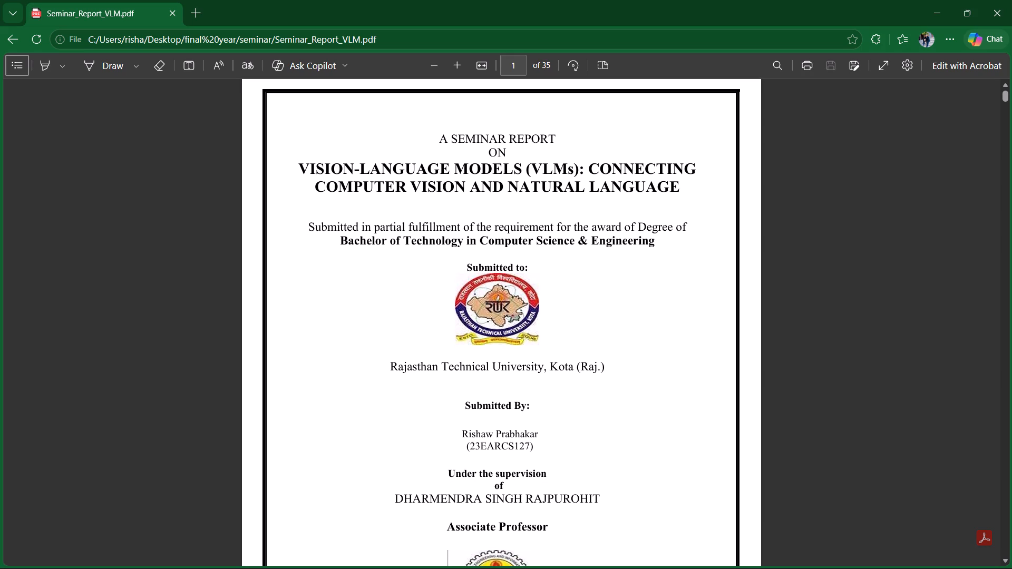
{"action": "scroll", "coordinate": [521, 227], "scroll_direction": "down", "scroll_amount": 1}
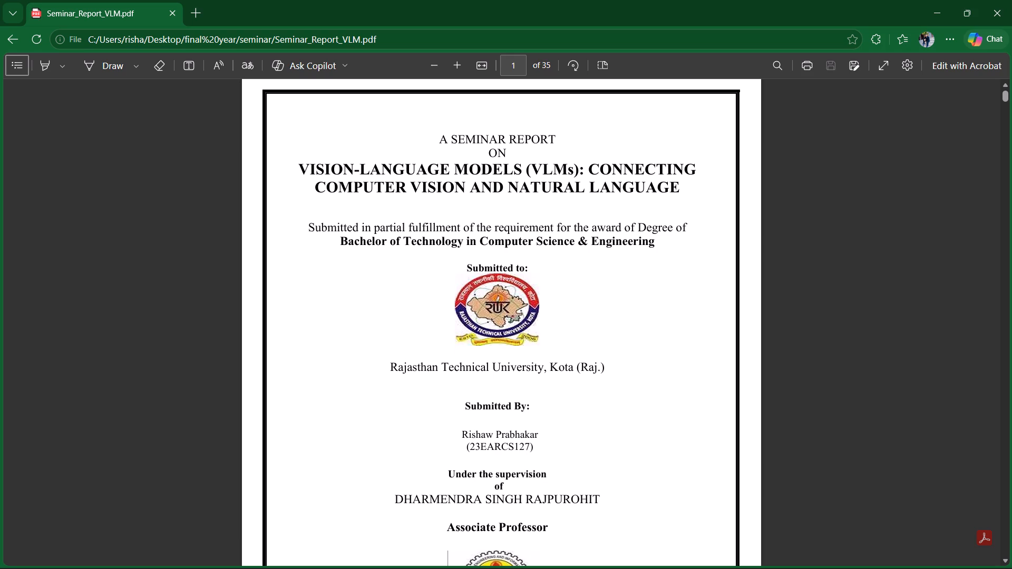
{"action": "scroll", "coordinate": [536, 195], "scroll_direction": "down", "scroll_amount": 2}
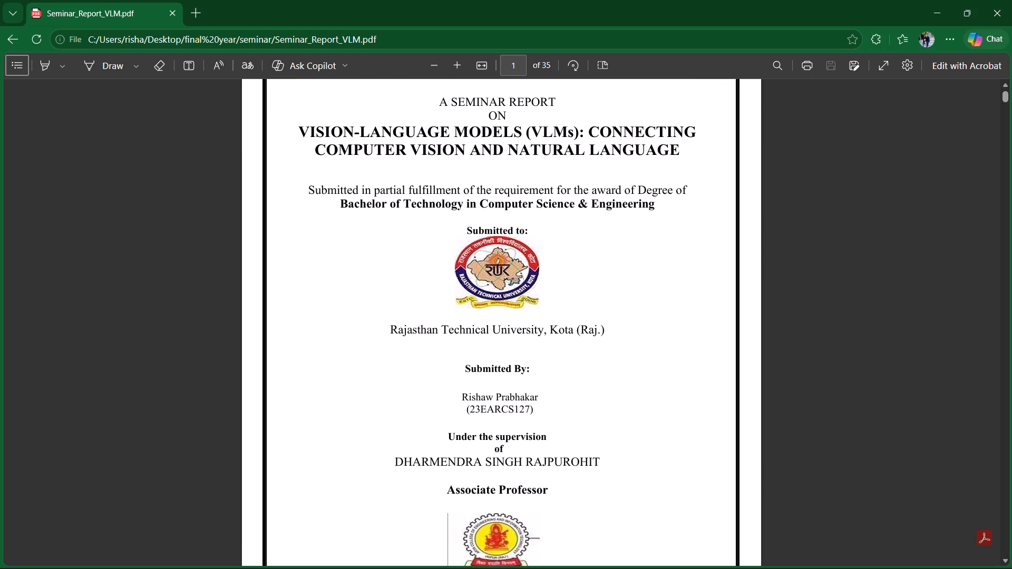
{"action": "scroll", "coordinate": [536, 195], "scroll_direction": "down", "scroll_amount": 8}
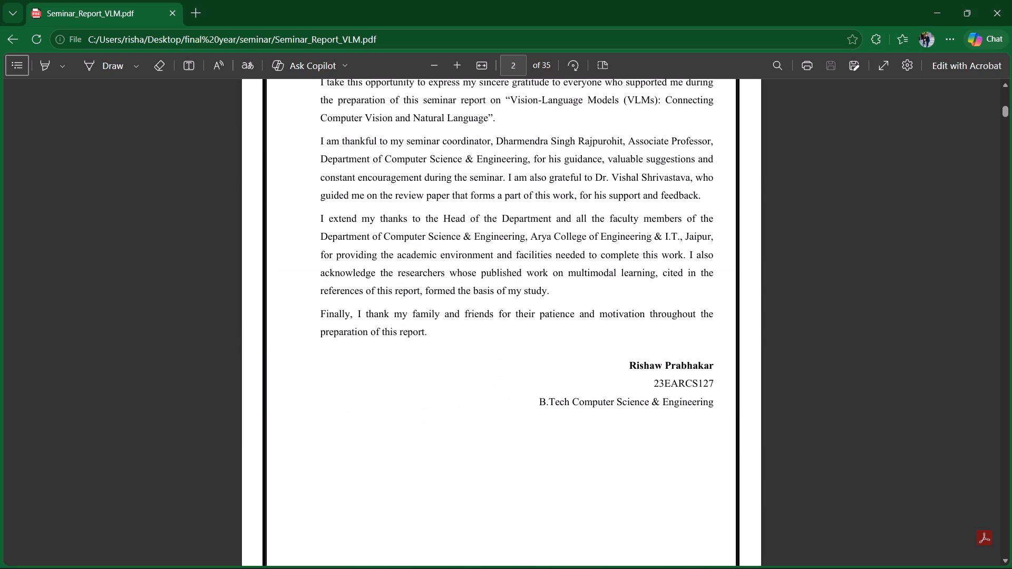
{"action": "scroll", "coordinate": [536, 195], "scroll_direction": "down", "scroll_amount": 9}
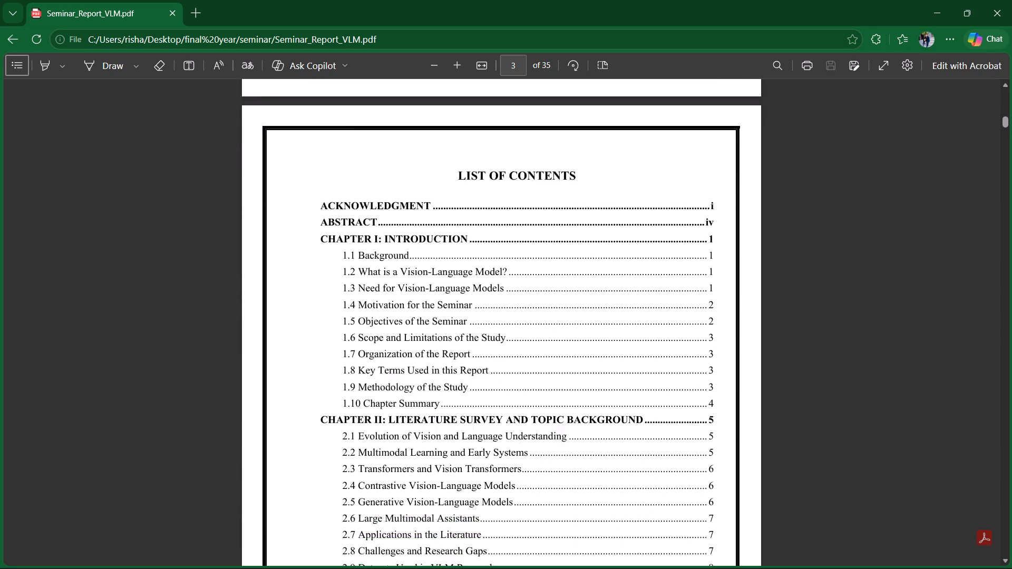
{"action": "scroll", "coordinate": [536, 195], "scroll_direction": "down", "scroll_amount": 9}
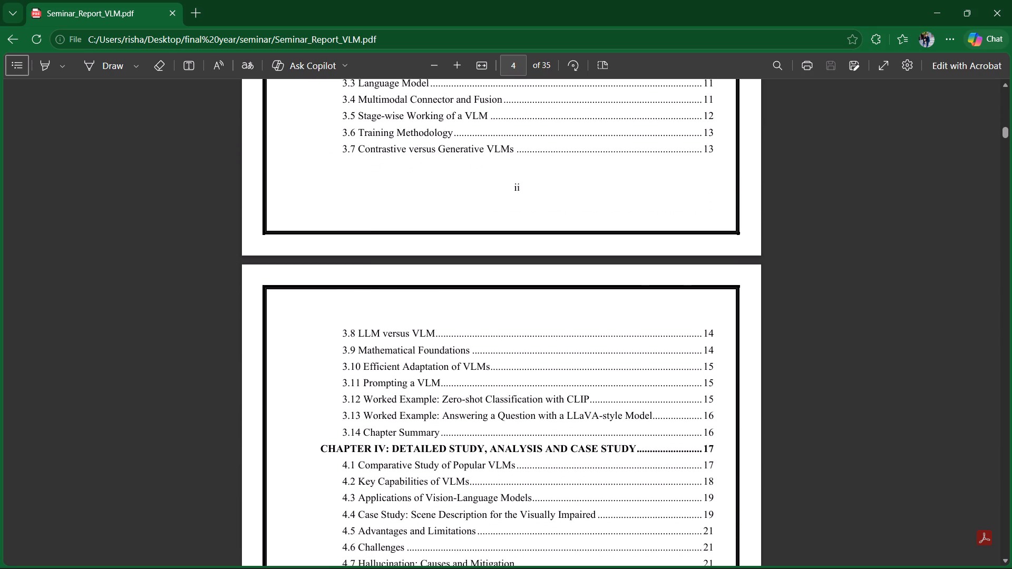
{"action": "scroll", "coordinate": [536, 195], "scroll_direction": "down", "scroll_amount": 9}
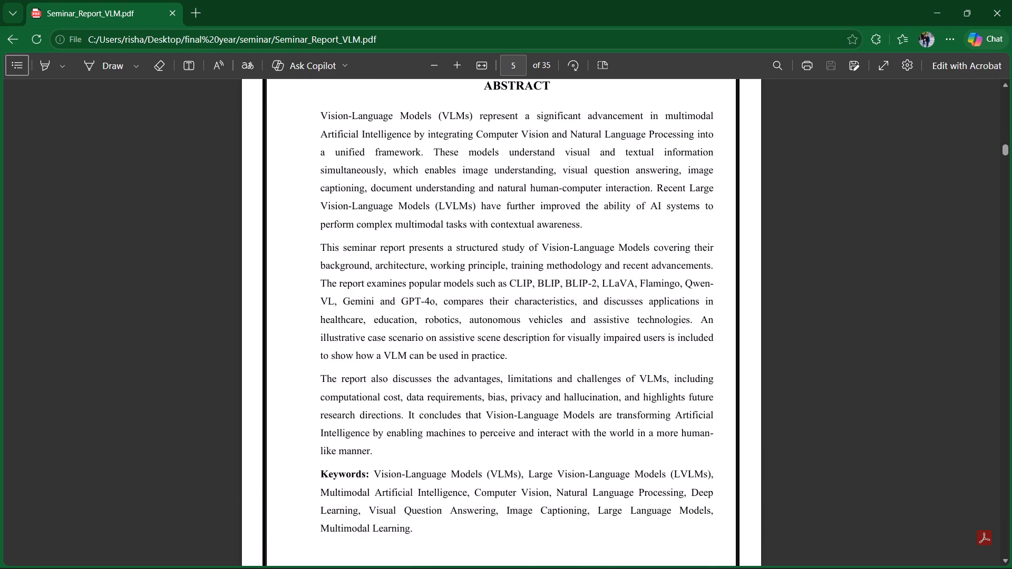
{"action": "scroll", "coordinate": [536, 195], "scroll_direction": "down", "scroll_amount": 9}
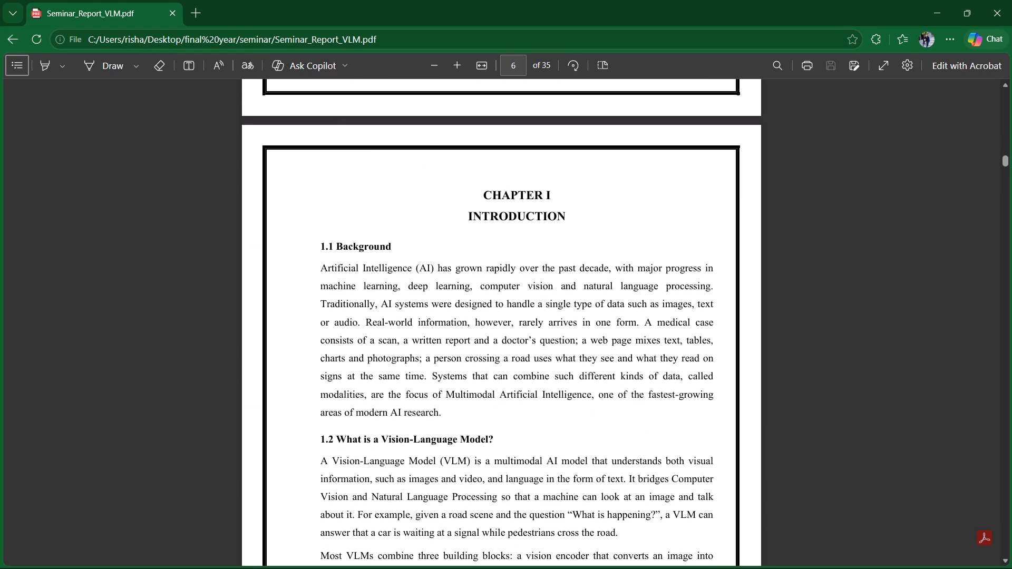
{"action": "scroll", "coordinate": [536, 195], "scroll_direction": "down", "scroll_amount": 13}
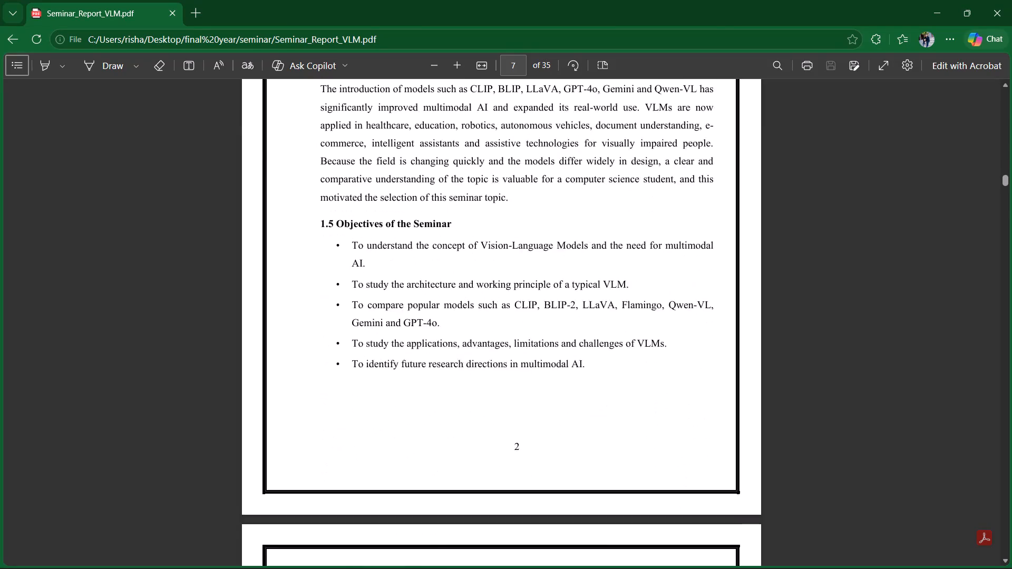
{"action": "scroll", "coordinate": [536, 195], "scroll_direction": "down", "scroll_amount": 17}
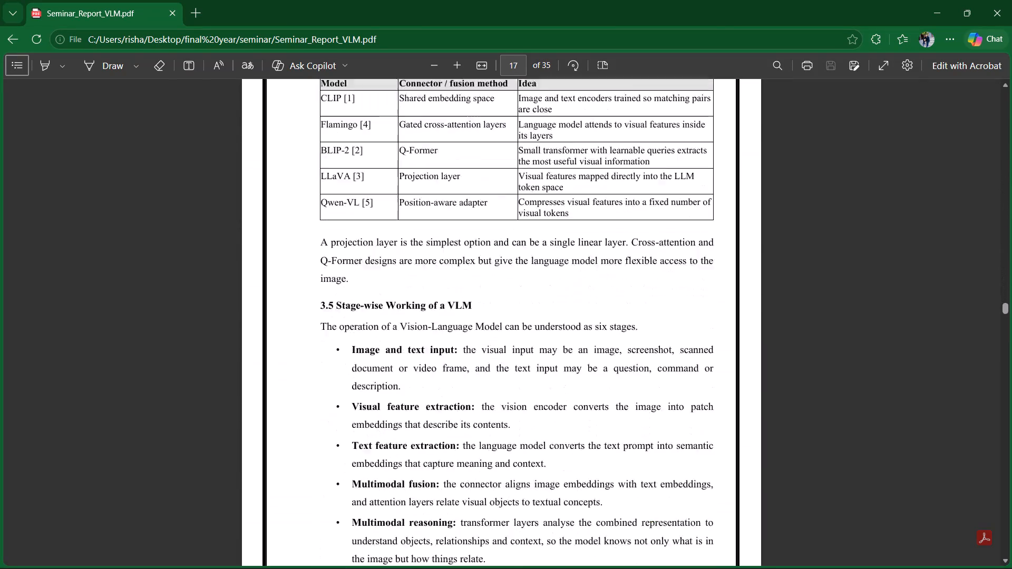
{"action": "scroll", "coordinate": [536, 195], "scroll_direction": "down", "scroll_amount": 17}
{"action": "scroll", "coordinate": [536, 195], "scroll_direction": "down", "scroll_amount": 10}
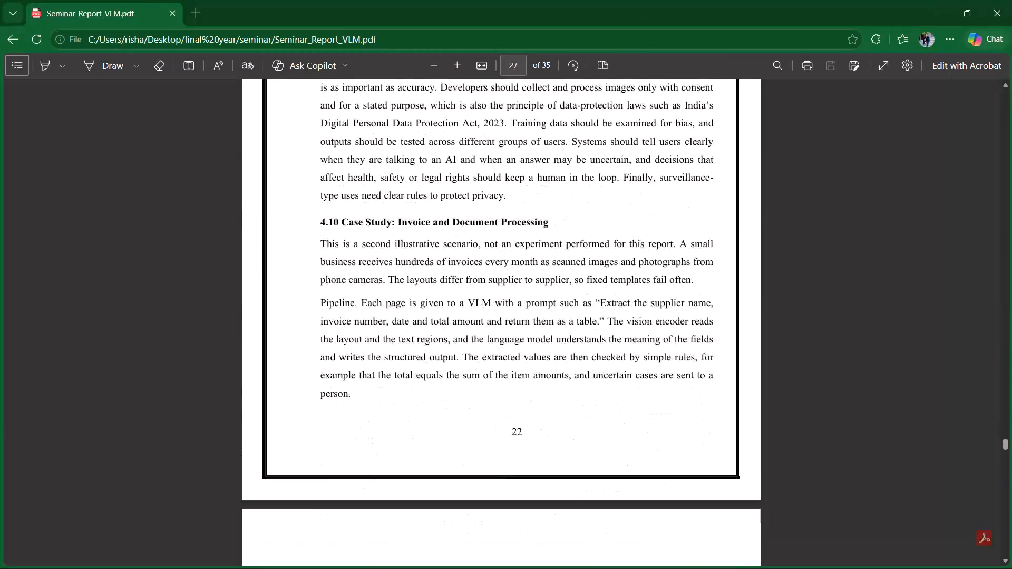
{"action": "scroll", "coordinate": [536, 195], "scroll_direction": "down", "scroll_amount": 19}
{"action": "scroll", "coordinate": [536, 195], "scroll_direction": "up", "scroll_amount": 4}
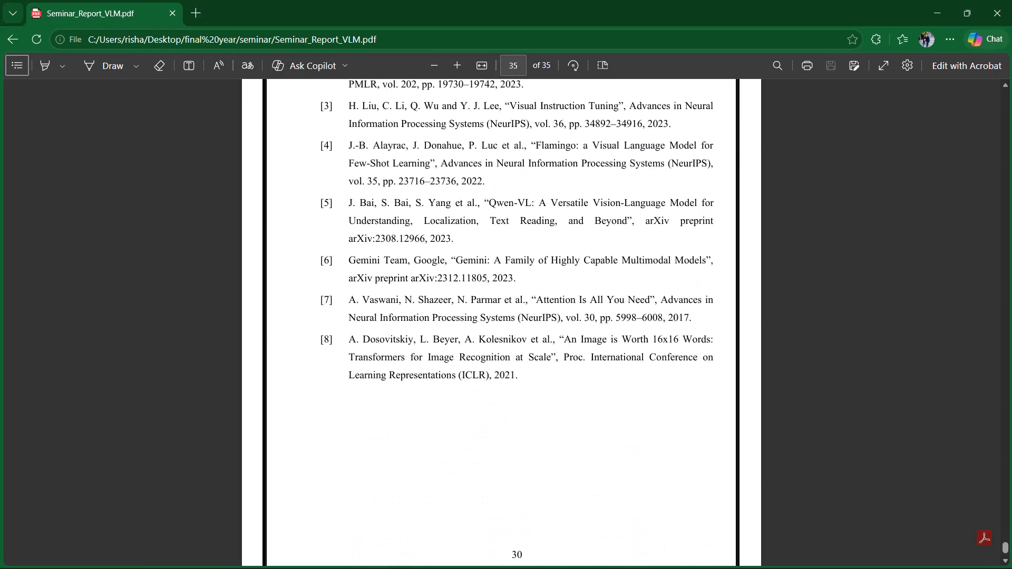
{"action": "scroll", "coordinate": [536, 195], "scroll_direction": "down", "scroll_amount": 2}
Recheck the PDF's closing chapters and references page, and return through the report to the cover page.
{"action": "scroll", "coordinate": [536, 195], "scroll_direction": "up", "scroll_amount": 16}
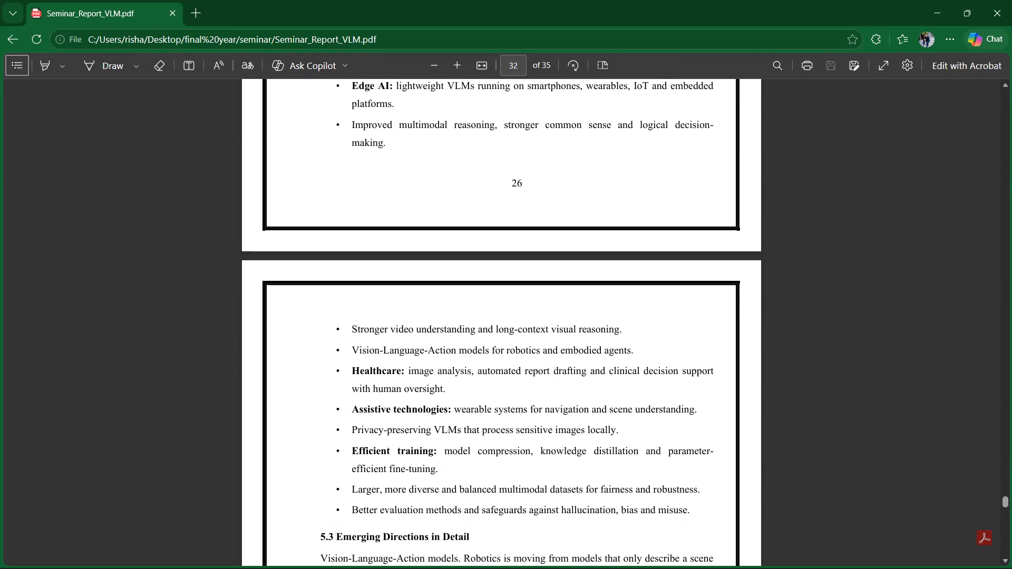
{"action": "scroll", "coordinate": [536, 195], "scroll_direction": "down", "scroll_amount": 1}
{"action": "scroll", "coordinate": [536, 195], "scroll_direction": "up", "scroll_amount": 9}
{"action": "scroll", "coordinate": [536, 195], "scroll_direction": "down", "scroll_amount": 20}
{"action": "scroll", "coordinate": [536, 195], "scroll_direction": "down", "scroll_amount": 1}
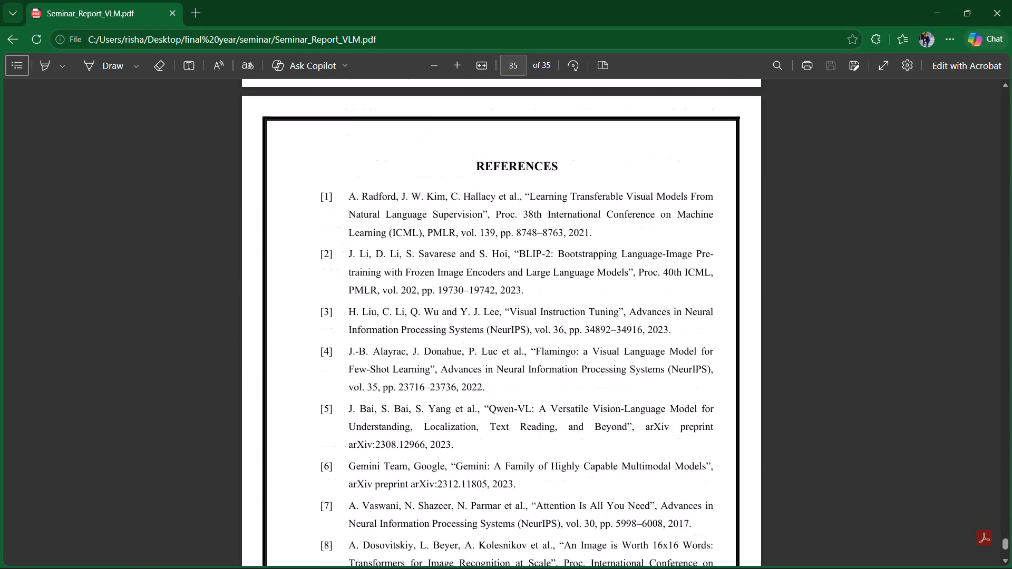
{"action": "scroll", "coordinate": [536, 195], "scroll_direction": "up", "scroll_amount": 6}
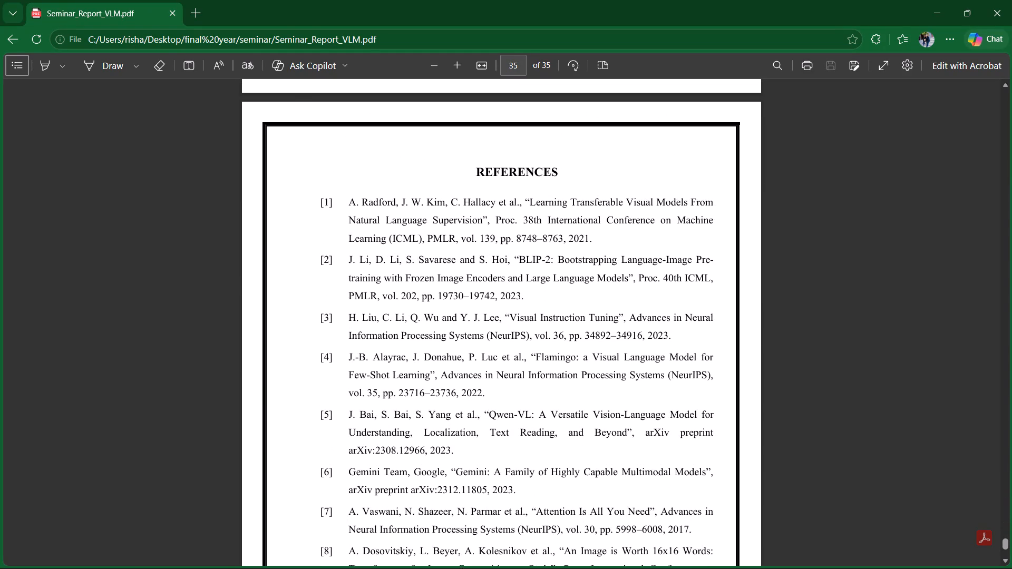
{"action": "scroll", "coordinate": [536, 195], "scroll_direction": "up", "scroll_amount": 12}
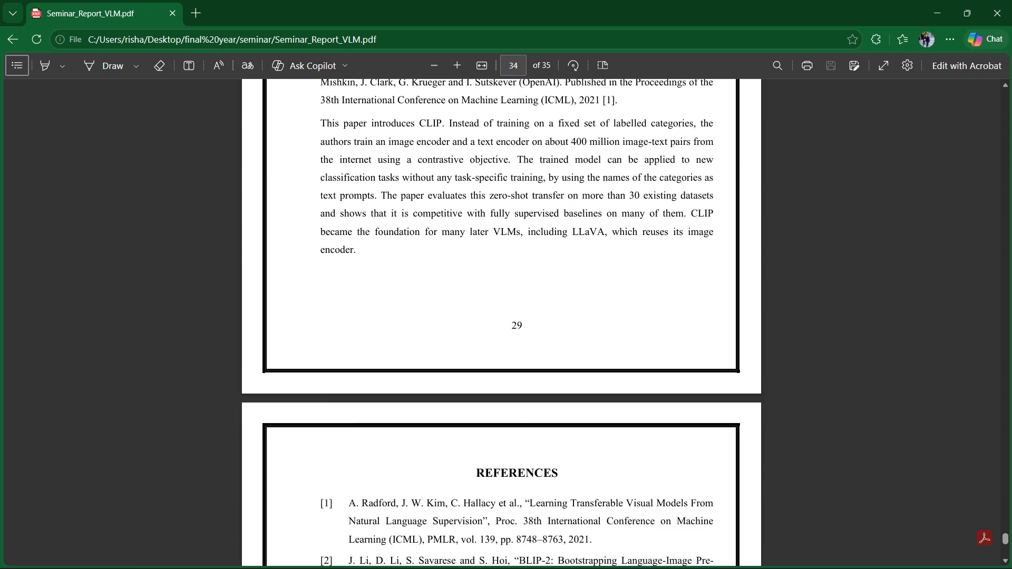
{"action": "scroll", "coordinate": [536, 195], "scroll_direction": "up", "scroll_amount": 20}
{"action": "scroll", "coordinate": [536, 195], "scroll_direction": "up", "scroll_amount": 20}
{"action": "scroll", "coordinate": [536, 195], "scroll_direction": "up", "scroll_amount": 10}
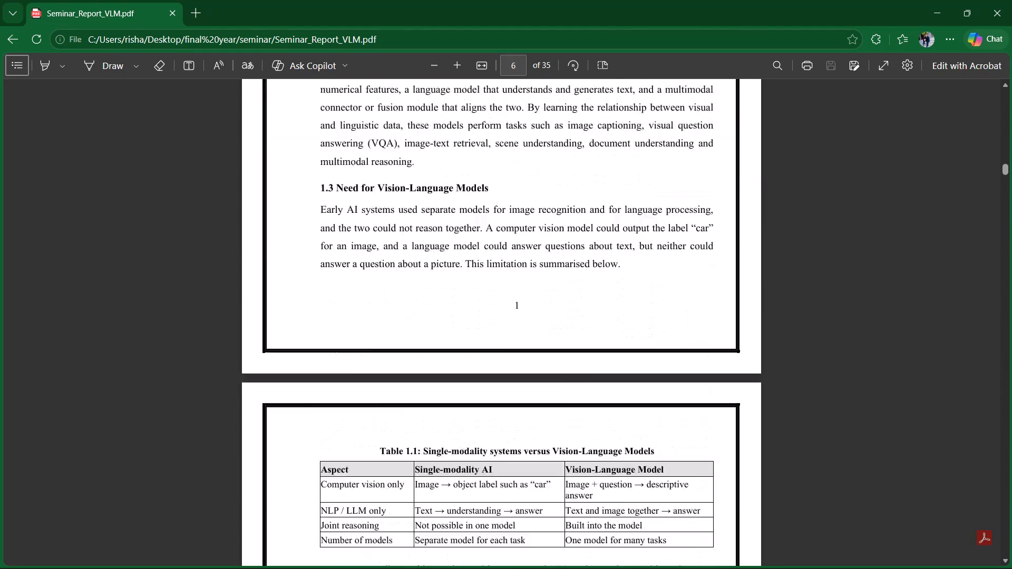
{"action": "scroll", "coordinate": [536, 195], "scroll_direction": "up", "scroll_amount": 15}
{"action": "scroll", "coordinate": [536, 195], "scroll_direction": "up", "scroll_amount": 8}
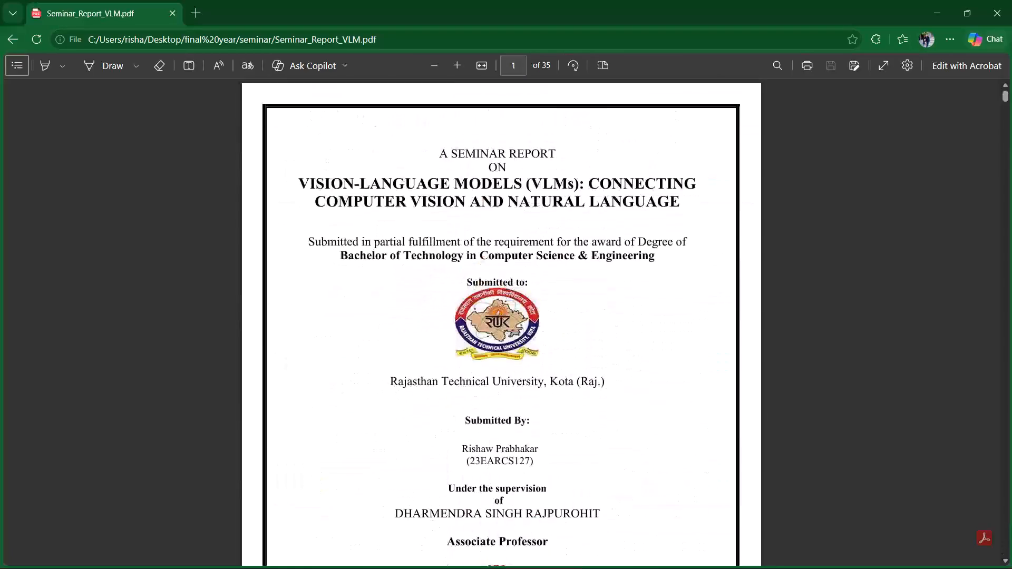
Examine the layout of the PDF's cover page and the Acknowledgment page with its college letterhead.
{"action": "scroll", "coordinate": [536, 195], "scroll_direction": "down", "scroll_amount": 2}
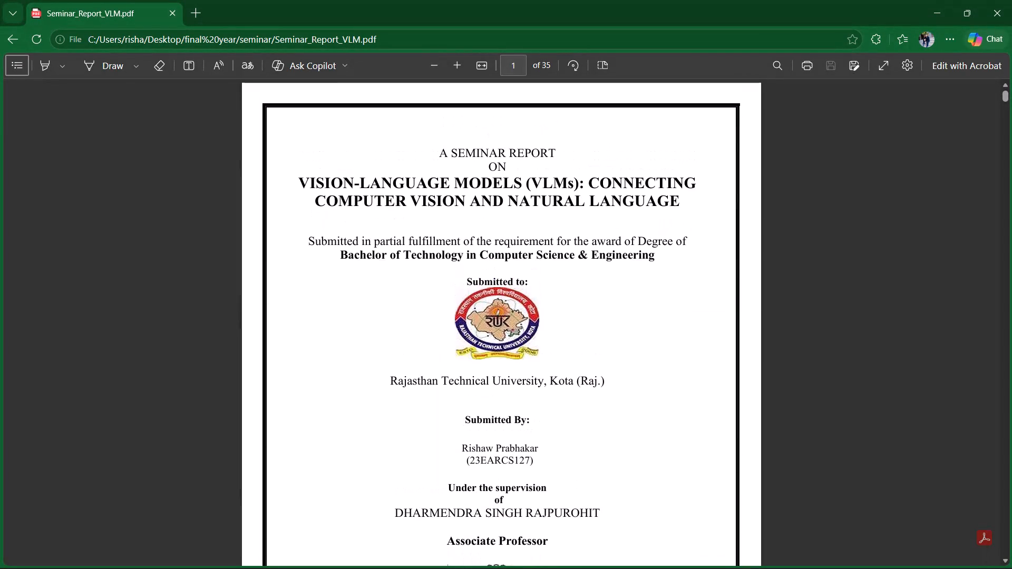
{"action": "scroll", "coordinate": [536, 195], "scroll_direction": "down", "scroll_amount": 1}
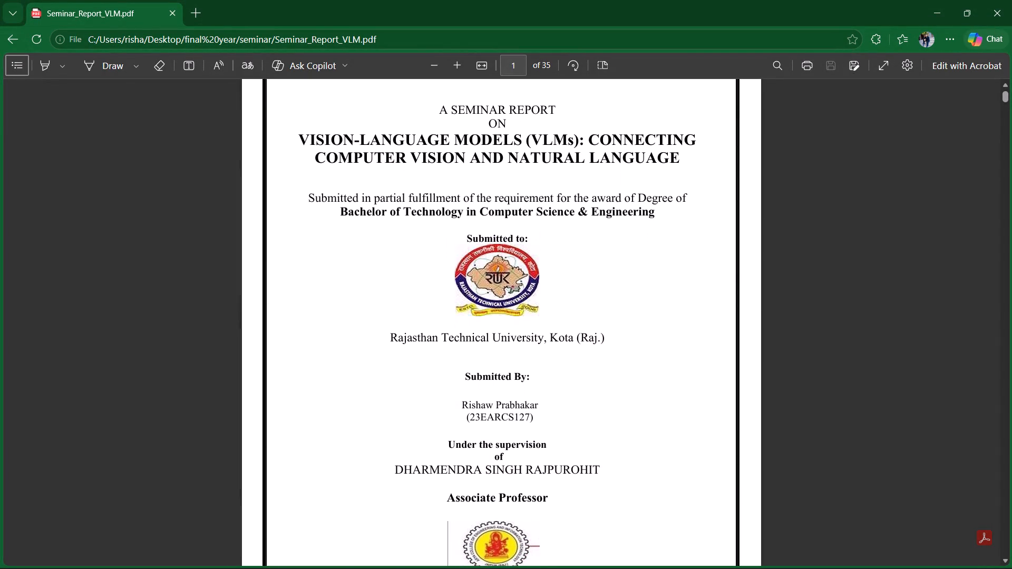
{"action": "scroll", "coordinate": [536, 195], "scroll_direction": "down", "scroll_amount": 3}
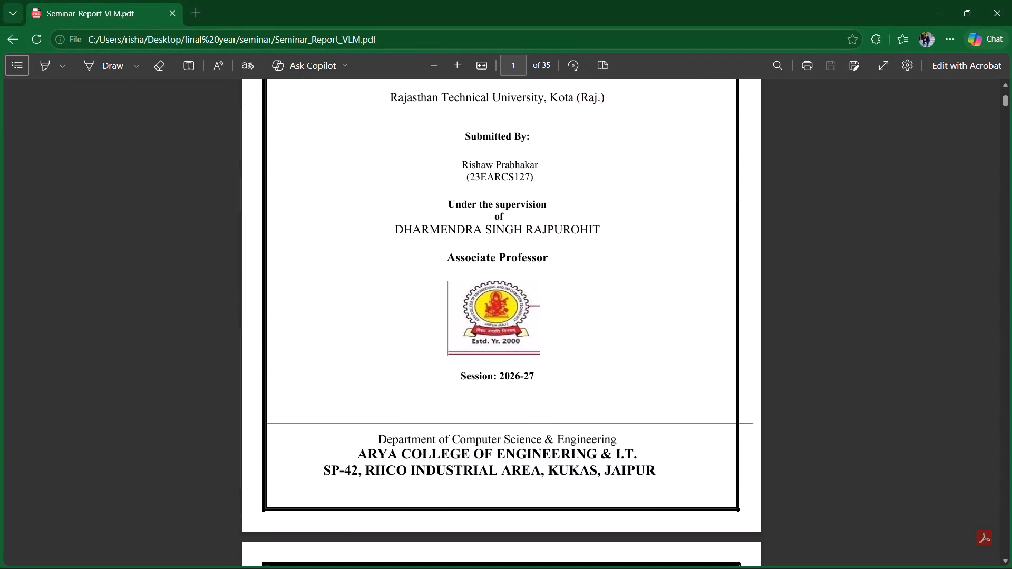
{"action": "scroll", "coordinate": [536, 195], "scroll_direction": "down", "scroll_amount": 4}
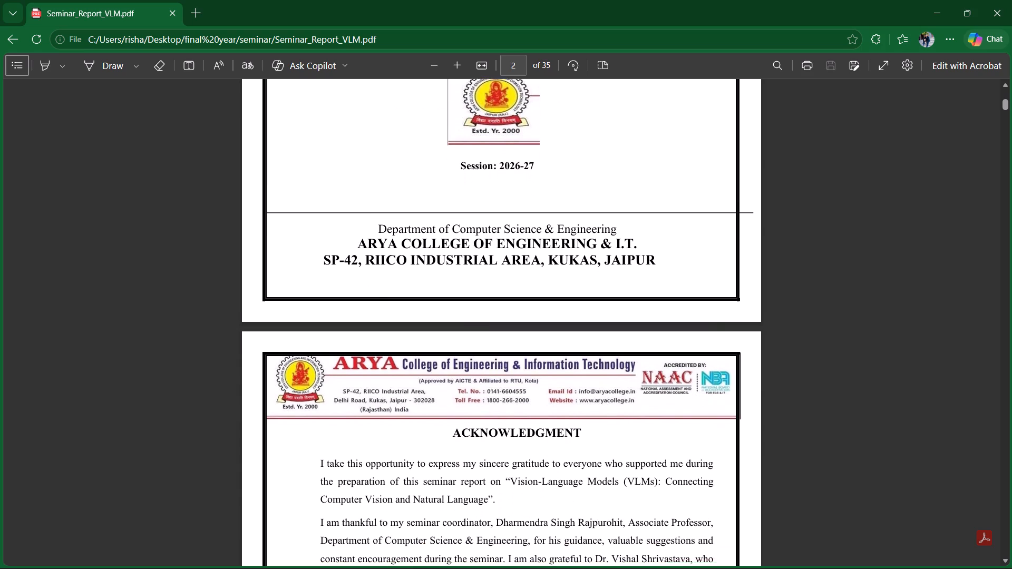
{"action": "scroll", "coordinate": [536, 195], "scroll_direction": "down", "scroll_amount": 3}
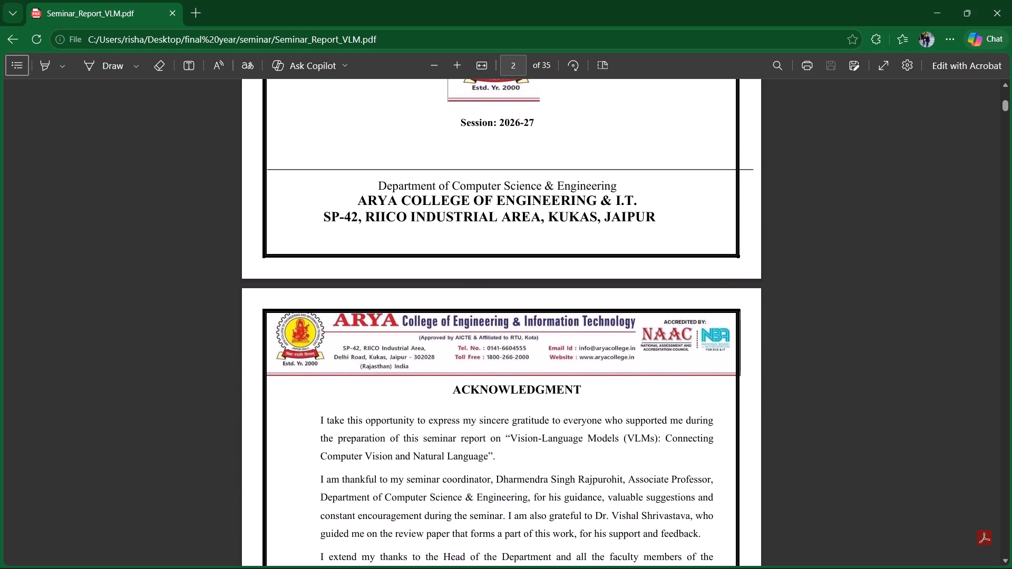
{"action": "scroll", "coordinate": [536, 195], "scroll_direction": "down", "scroll_amount": 2}
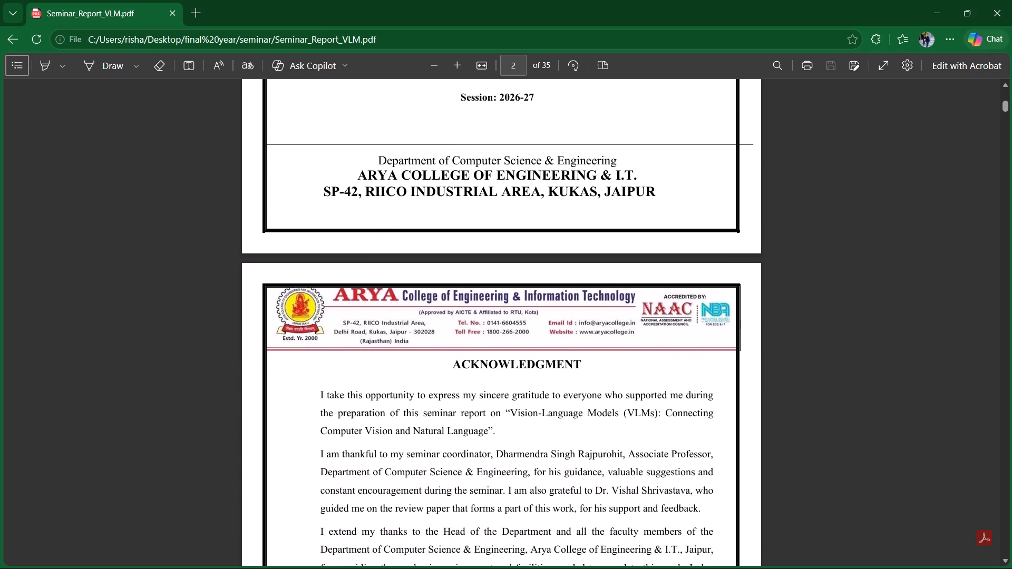
{"action": "scroll", "coordinate": [536, 195], "scroll_direction": "down", "scroll_amount": 2}
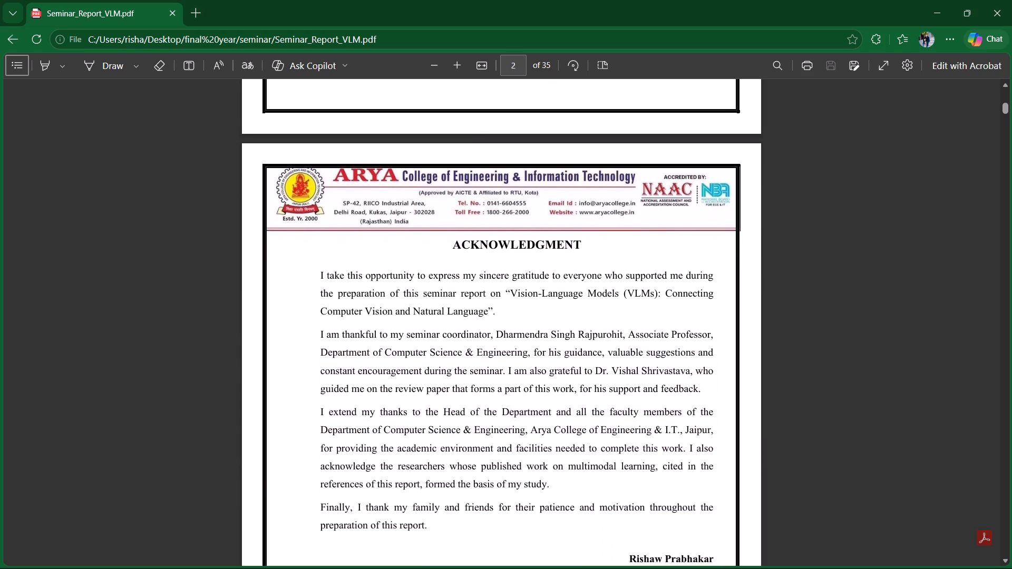
{"action": "scroll", "coordinate": [536, 195], "scroll_direction": "down", "scroll_amount": 3}
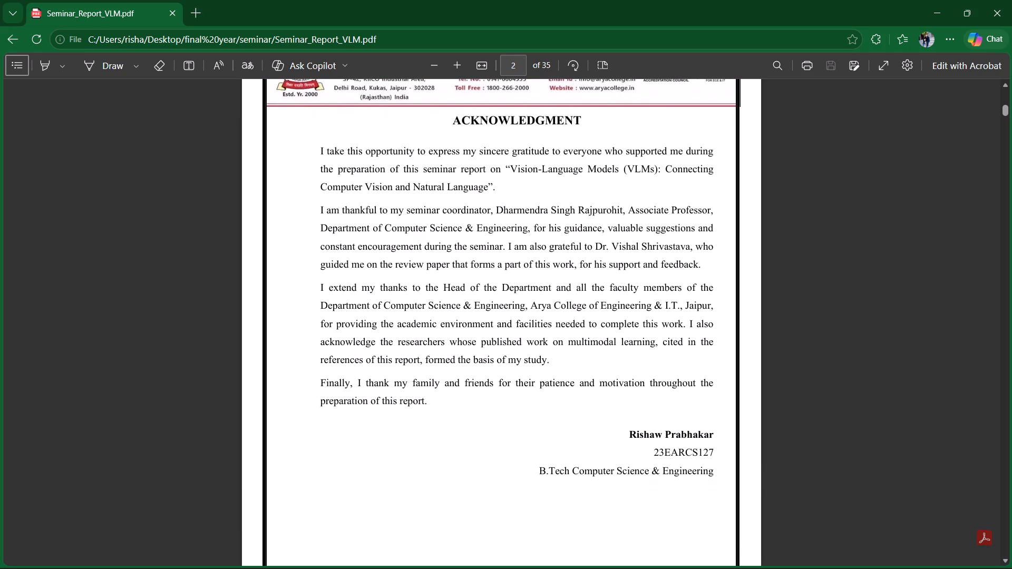
Examine the PDF's List of Contents, Abstract and start of Chapter I, and go back to the List of Contents.
{"action": "scroll", "coordinate": [536, 195], "scroll_direction": "down", "scroll_amount": 7}
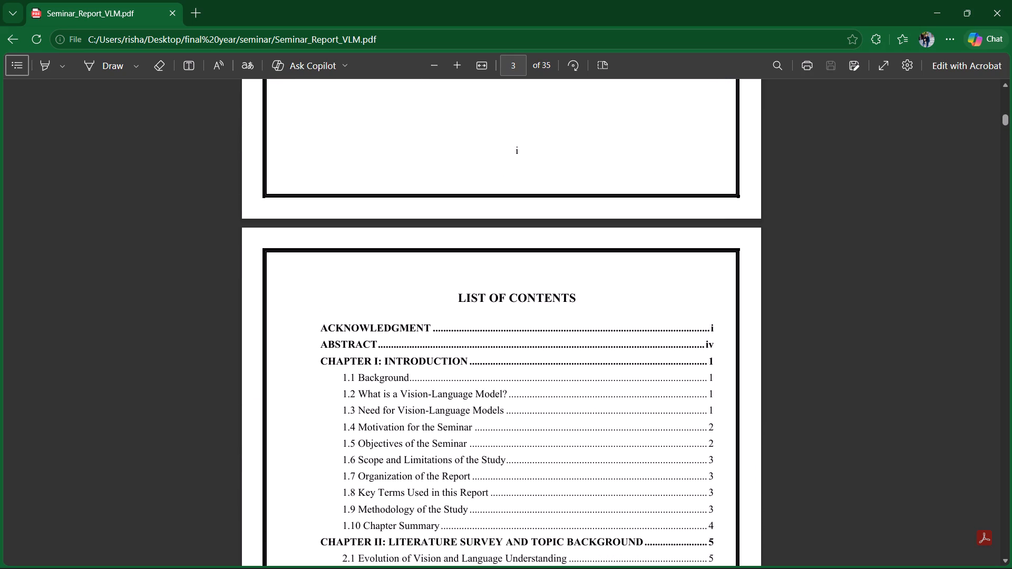
{"action": "scroll", "coordinate": [536, 195], "scroll_direction": "down", "scroll_amount": 3}
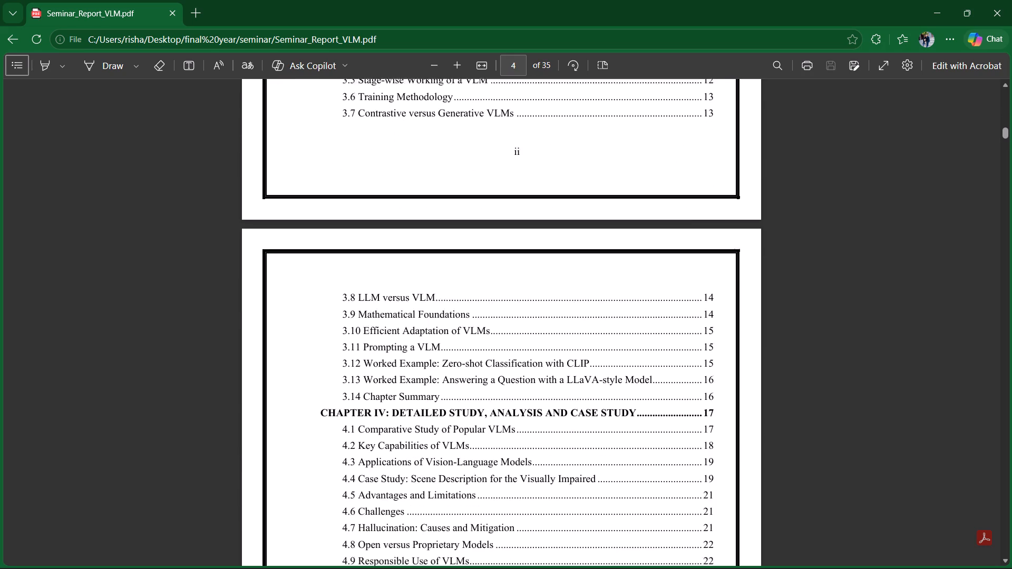
{"action": "scroll", "coordinate": [536, 195], "scroll_direction": "down", "scroll_amount": 3}
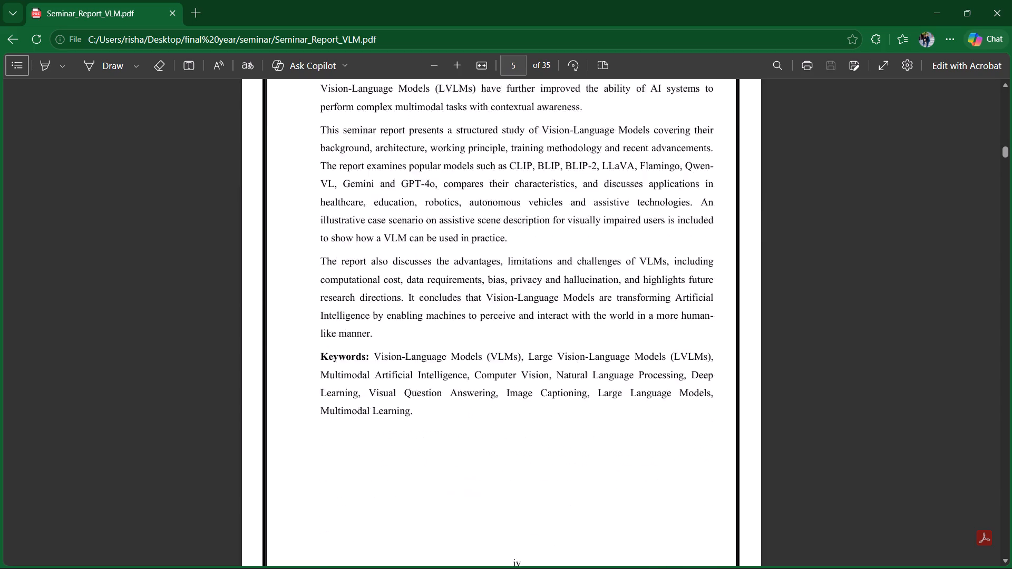
{"action": "scroll", "coordinate": [536, 195], "scroll_direction": "down", "scroll_amount": 3}
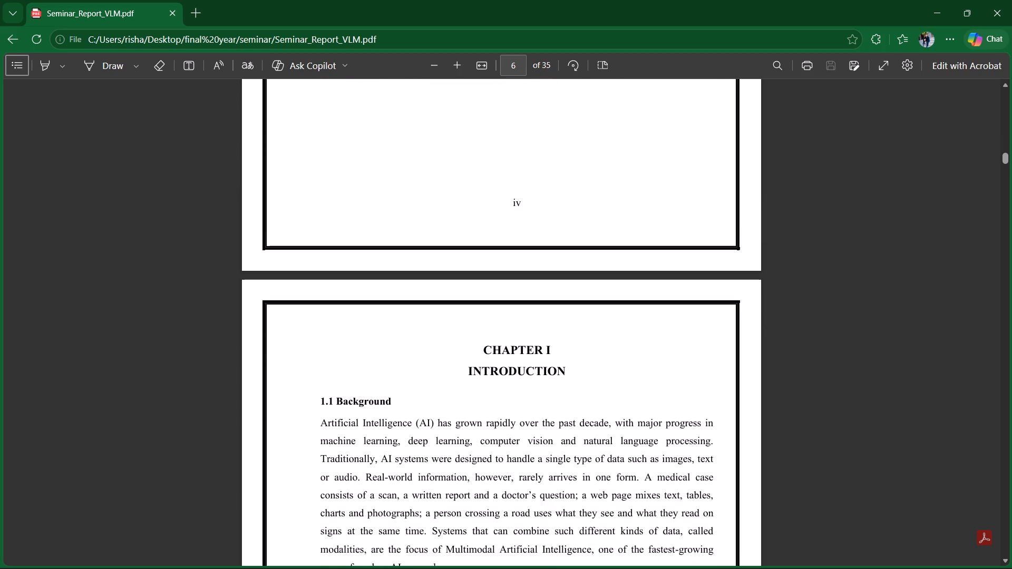
{"action": "scroll", "coordinate": [536, 195], "scroll_direction": "down", "scroll_amount": 1}
{"action": "scroll", "coordinate": [536, 195], "scroll_direction": "up", "scroll_amount": 8}
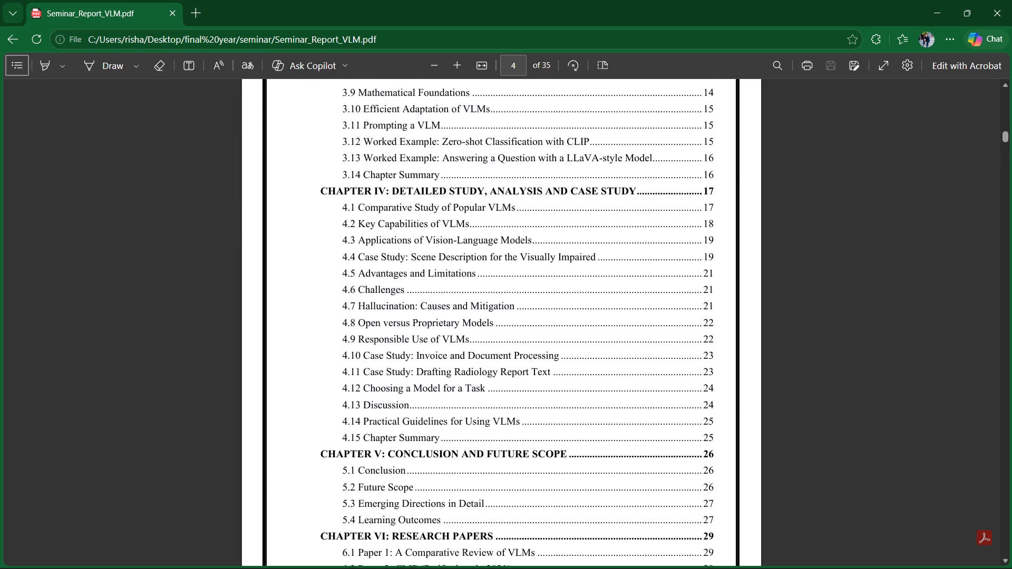
{"action": "scroll", "coordinate": [536, 195], "scroll_direction": "up", "scroll_amount": 9}
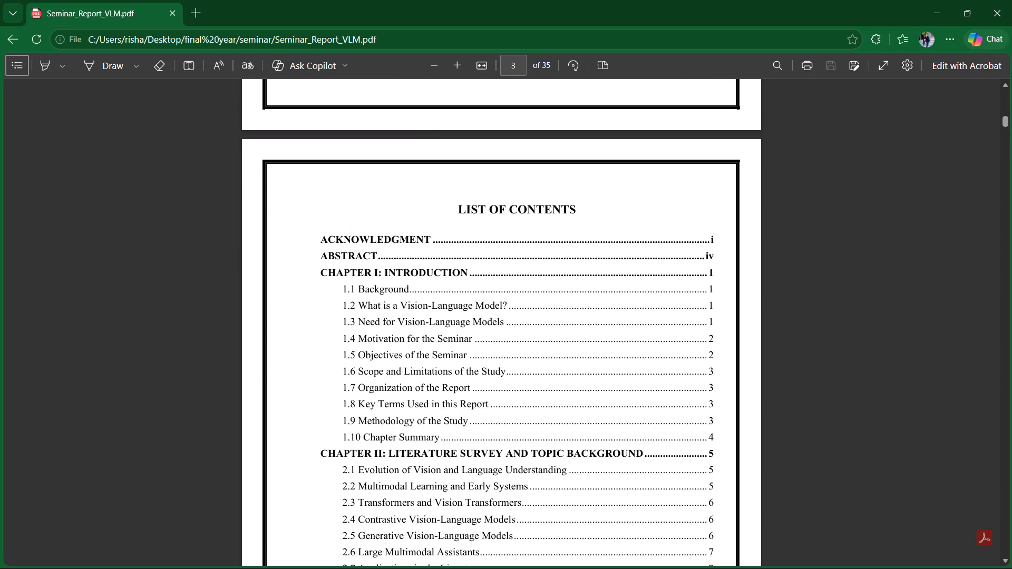
{"action": "scroll", "coordinate": [536, 195], "scroll_direction": "up", "scroll_amount": 2}
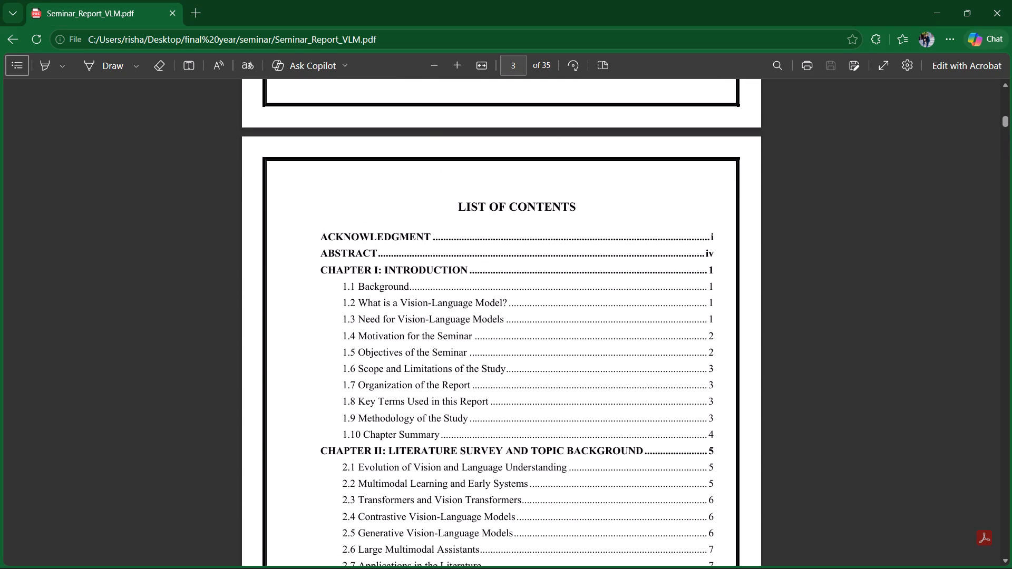
{"action": "scroll", "coordinate": [536, 195], "scroll_direction": "up", "scroll_amount": 3}
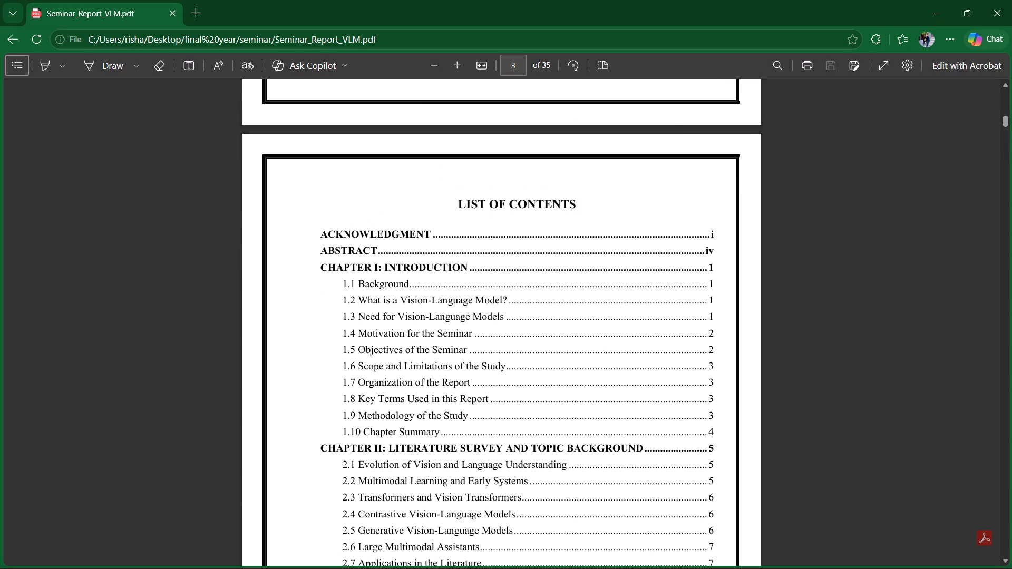
{"action": "scroll", "coordinate": [536, 195], "scroll_direction": "up", "scroll_amount": 1}
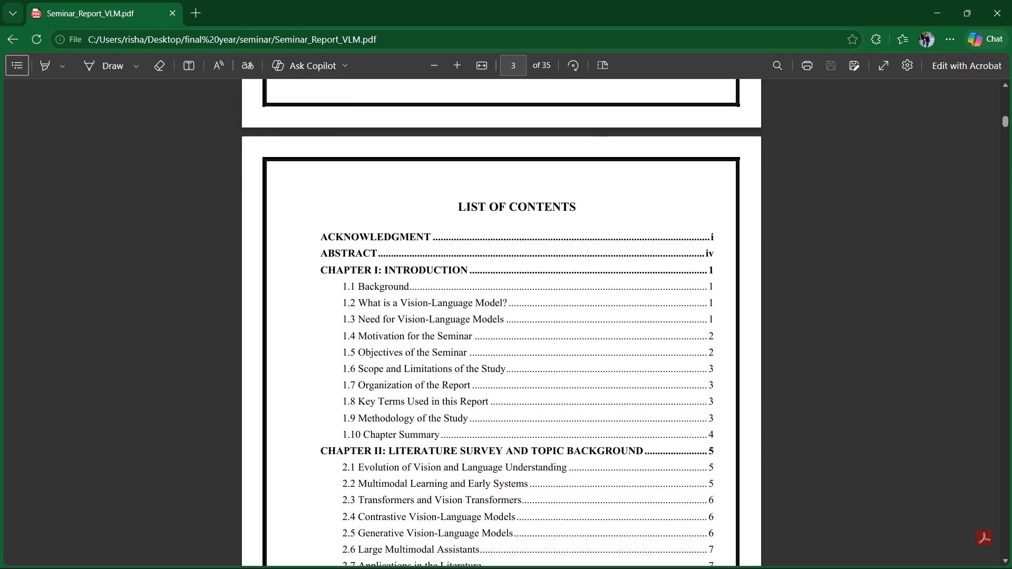
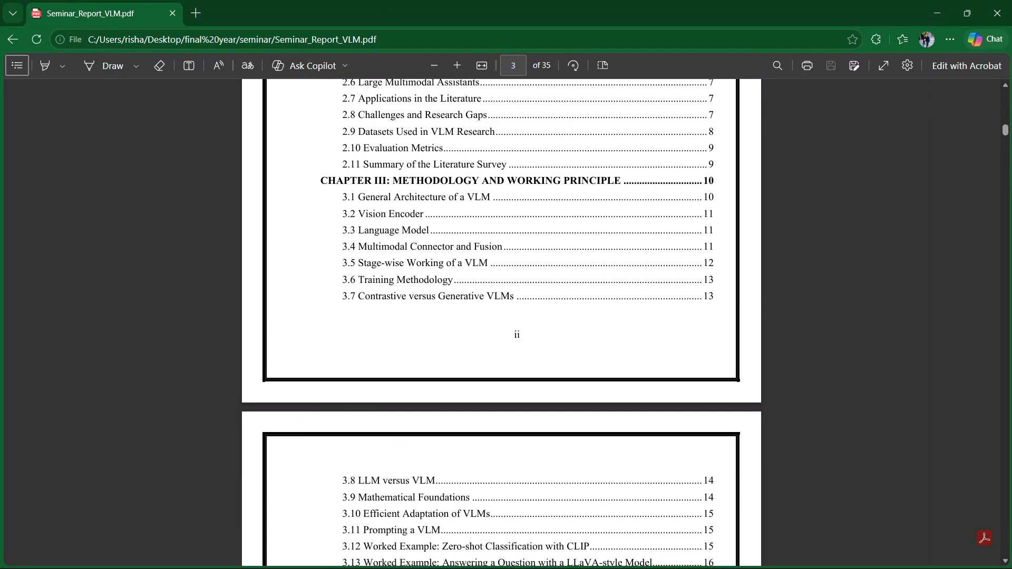
Examine the PDF's List of Contents entries for Chapters III to VI and References, down to the start of the Abstract.
{"action": "scroll", "coordinate": [536, 195], "scroll_direction": "down", "scroll_amount": 12}
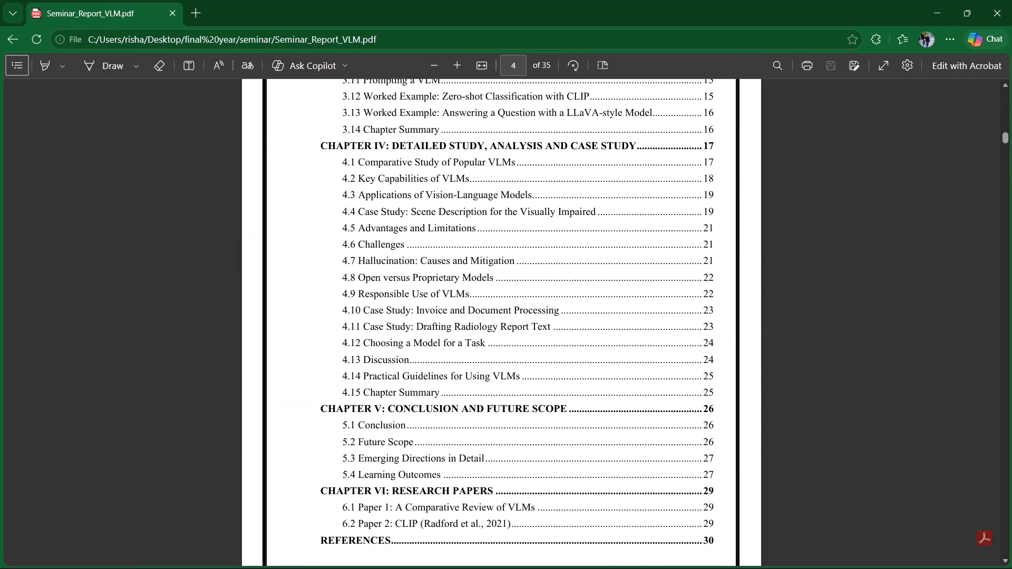
{"action": "scroll", "coordinate": [536, 195], "scroll_direction": "down", "scroll_amount": 3}
{"action": "scroll", "coordinate": [536, 195], "scroll_direction": "up", "scroll_amount": 2}
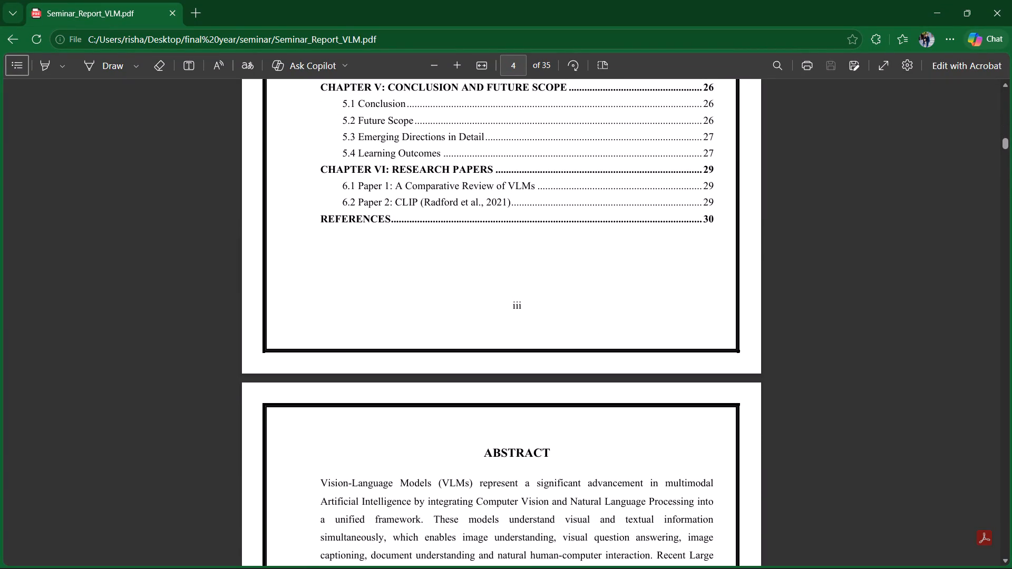
{"action": "scroll", "coordinate": [536, 195], "scroll_direction": "up", "scroll_amount": 1}
{"action": "scroll", "coordinate": [536, 195], "scroll_direction": "down", "scroll_amount": 1}
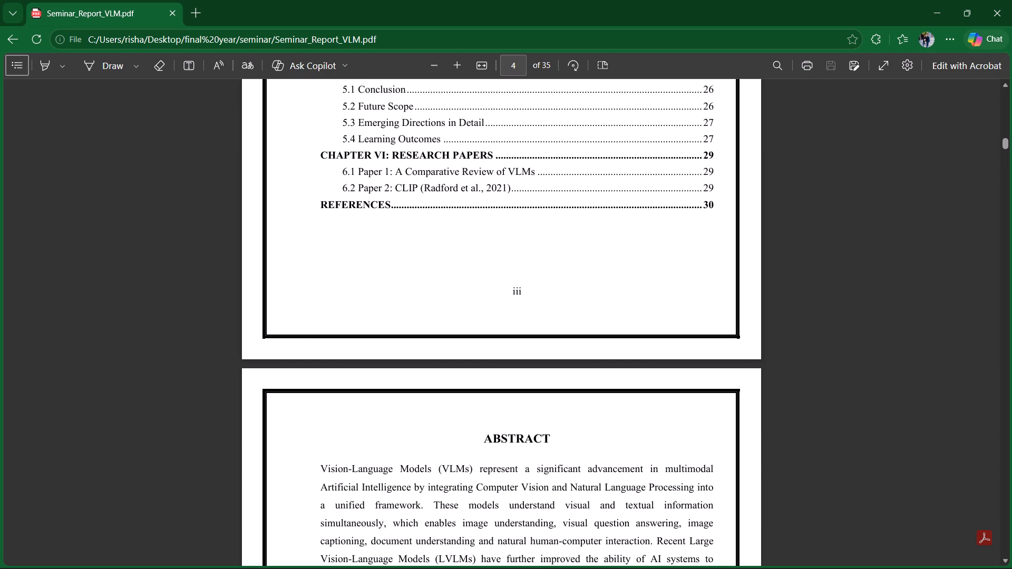
{"action": "scroll", "coordinate": [536, 195], "scroll_direction": "down", "scroll_amount": 10}
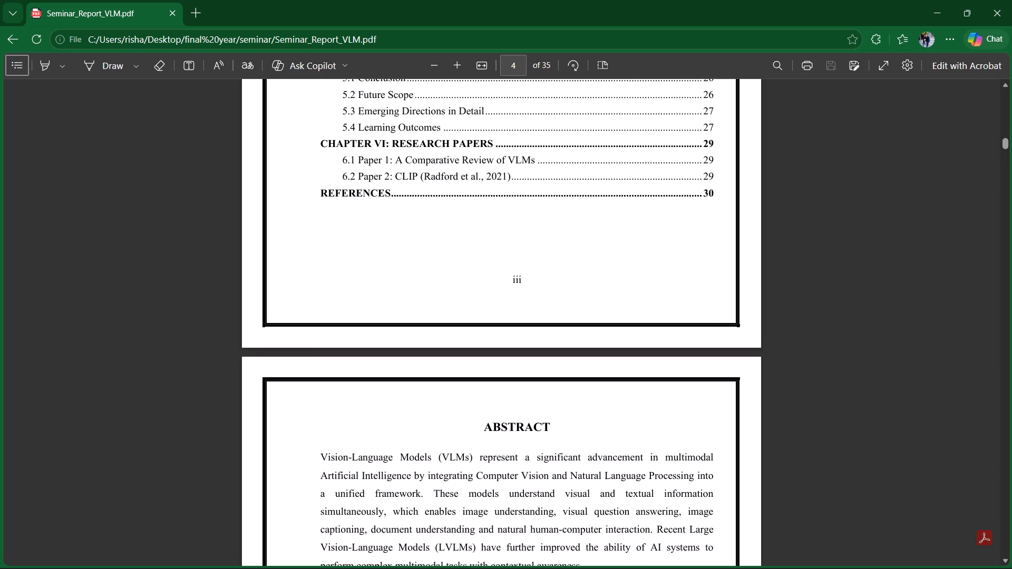
Look through the PDF from Chapter II to the last page, and recheck Chapter V from the Conclusion to the Learning Outcomes.
{"action": "scroll", "coordinate": [536, 195], "scroll_direction": "down", "scroll_amount": 20}
{"action": "scroll", "coordinate": [536, 195], "scroll_direction": "down", "scroll_amount": 15}
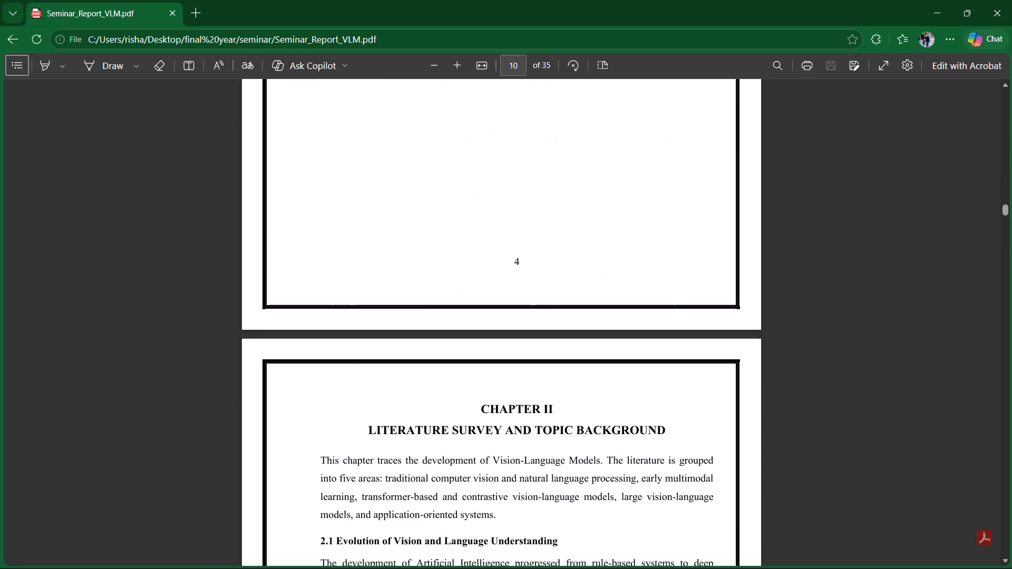
{"action": "scroll", "coordinate": [536, 195], "scroll_direction": "down", "scroll_amount": 20}
{"action": "scroll", "coordinate": [536, 195], "scroll_direction": "down", "scroll_amount": 9}
{"action": "scroll", "coordinate": [536, 195], "scroll_direction": "up", "scroll_amount": 2}
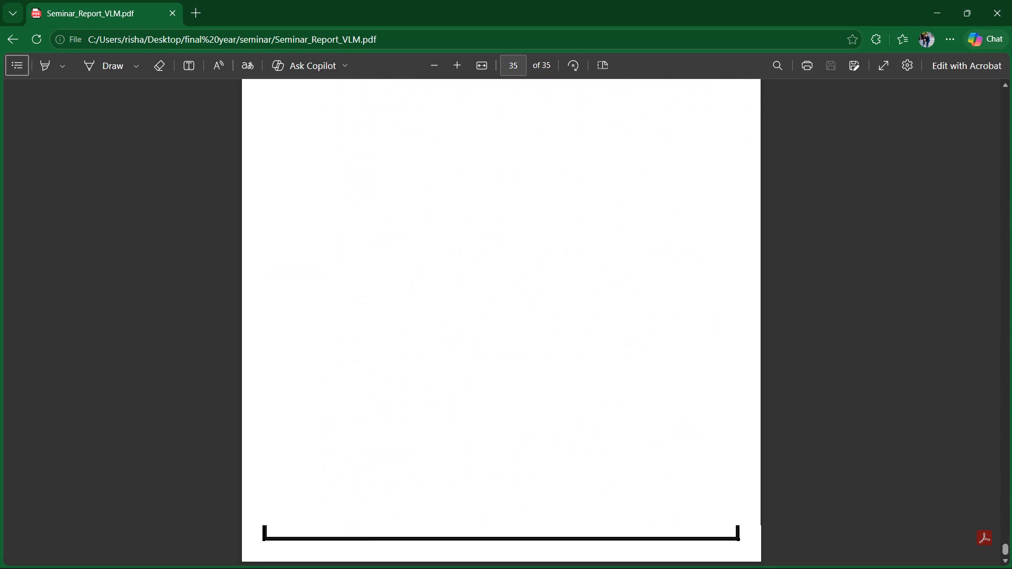
{"action": "scroll", "coordinate": [536, 195], "scroll_direction": "up", "scroll_amount": 5}
{"action": "scroll", "coordinate": [536, 195], "scroll_direction": "down", "scroll_amount": 1}
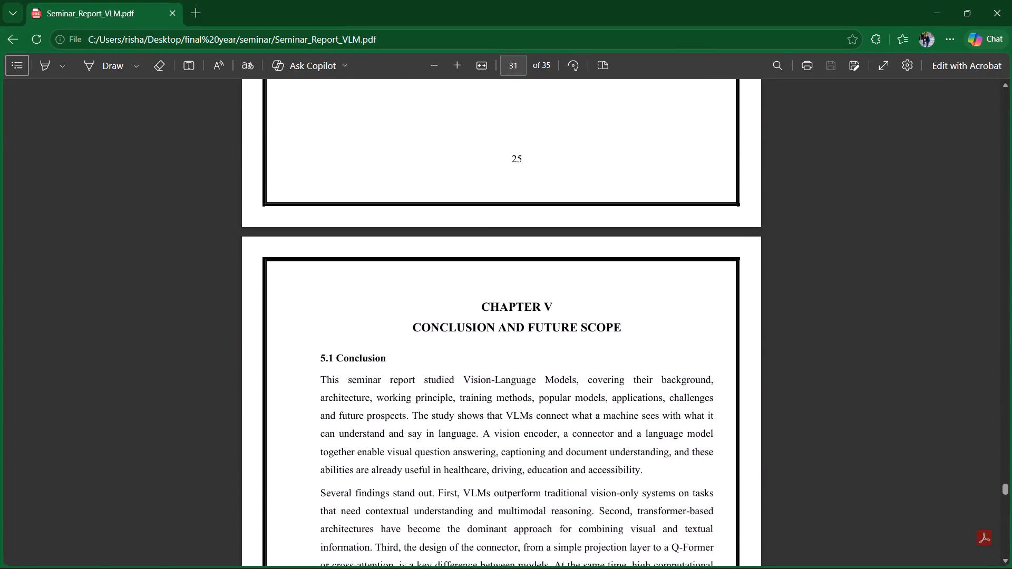
{"action": "scroll", "coordinate": [536, 195], "scroll_direction": "down", "scroll_amount": 4}
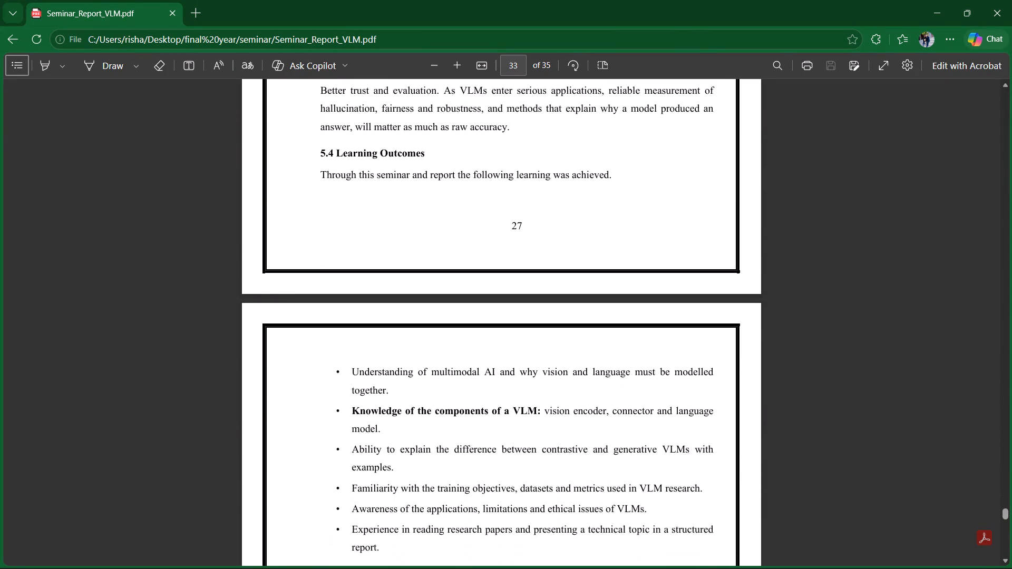
{"action": "scroll", "coordinate": [536, 195], "scroll_direction": "down", "scroll_amount": 7}
Read the Chapter VI Research Papers page, covering the title, authors and summary of Paper 1 and Paper 2.
{"action": "scroll", "coordinate": [536, 195], "scroll_direction": "down", "scroll_amount": 1}
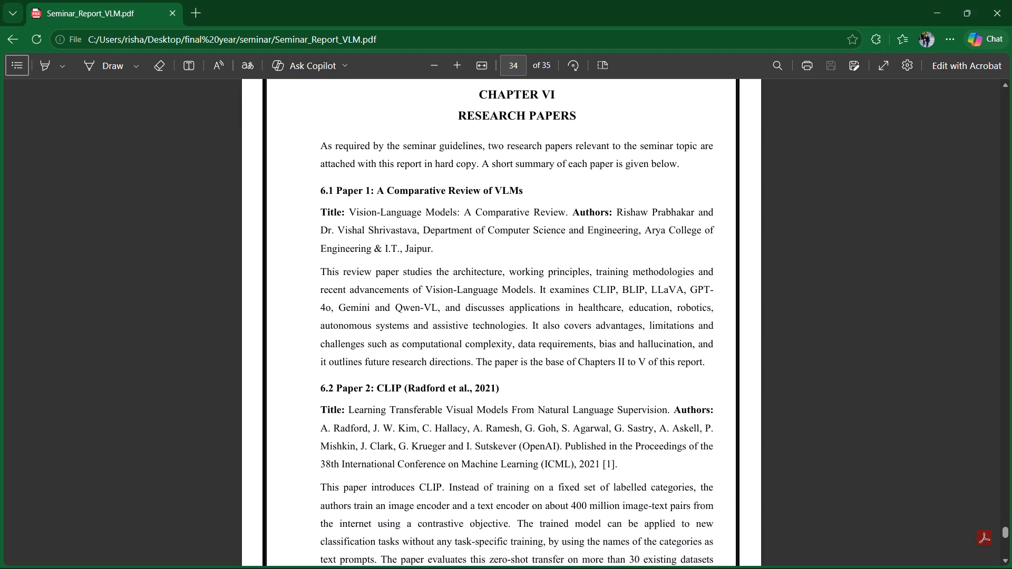
{"action": "scroll", "coordinate": [536, 195], "scroll_direction": "down", "scroll_amount": 1}
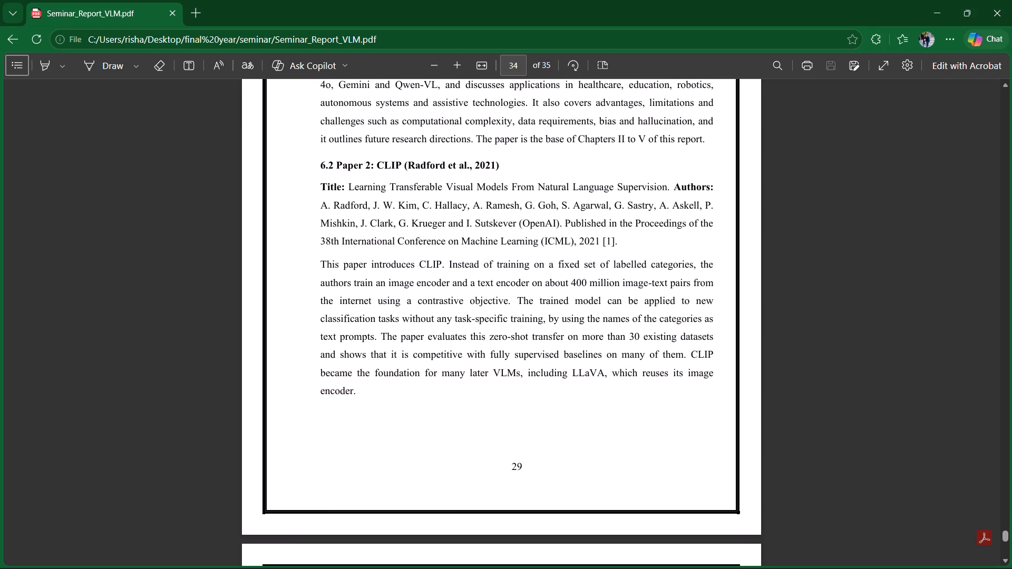
{"action": "scroll", "coordinate": [536, 195], "scroll_direction": "down", "scroll_amount": 3}
{"action": "scroll", "coordinate": [536, 195], "scroll_direction": "up", "scroll_amount": 3}
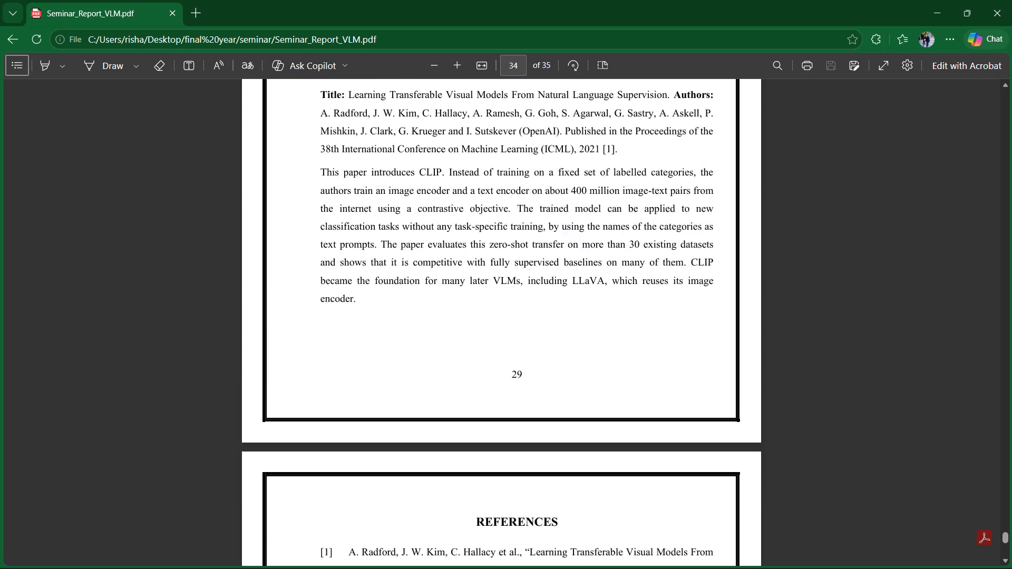
{"action": "scroll", "coordinate": [536, 195], "scroll_direction": "up", "scroll_amount": 3}
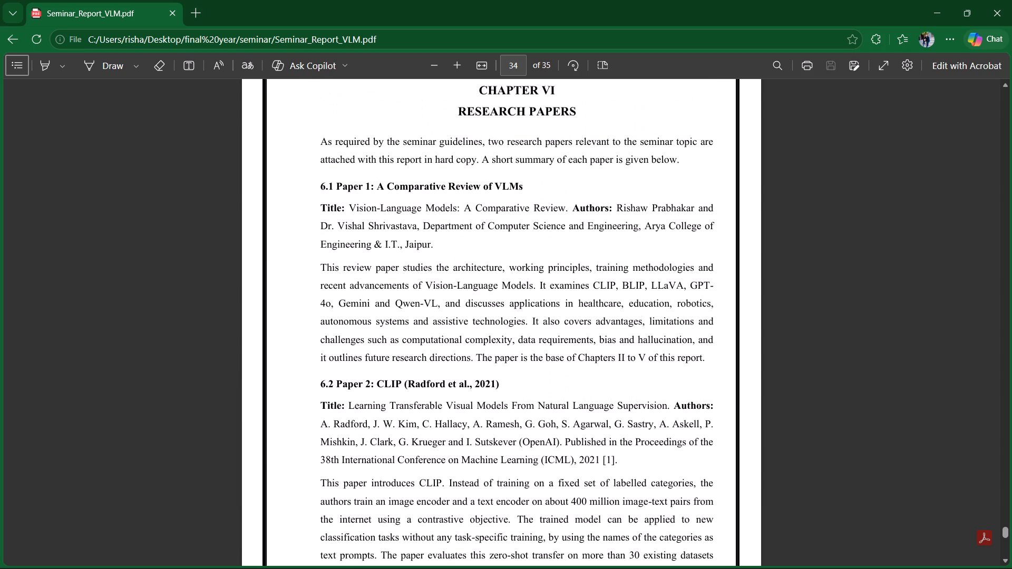
{"action": "scroll", "coordinate": [536, 195], "scroll_direction": "up", "scroll_amount": 1}
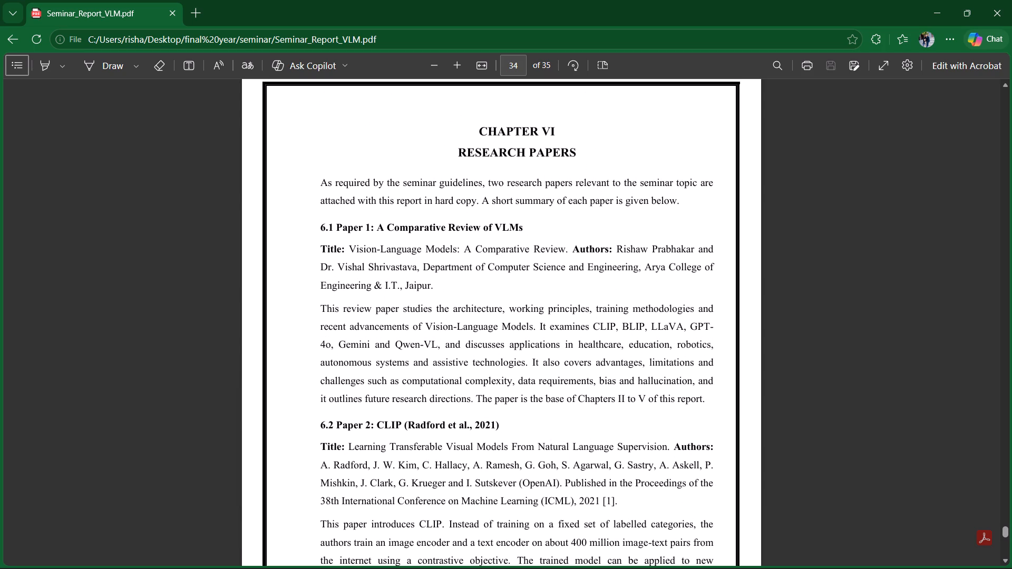
{"action": "scroll", "coordinate": [536, 195], "scroll_direction": "up", "scroll_amount": 1}
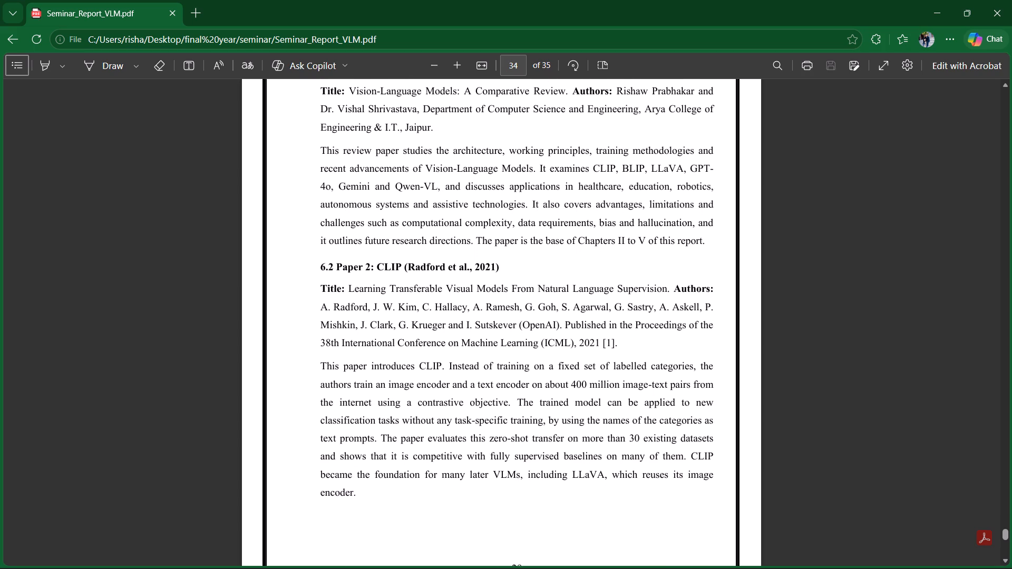
{"action": "scroll", "coordinate": [536, 195], "scroll_direction": "up", "scroll_amount": 2}
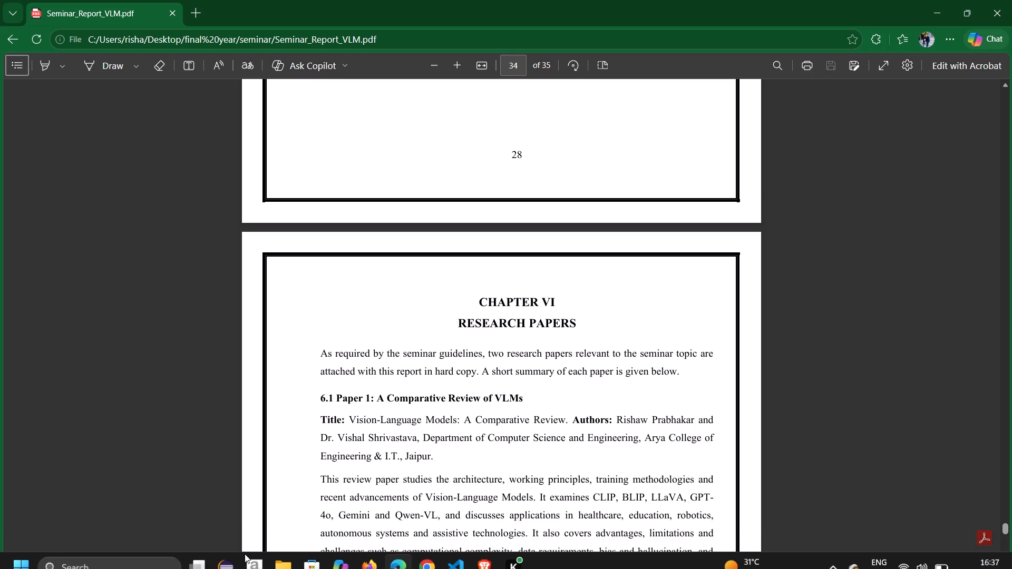
Switch to File Explorer and open reserch.pdf from the final year folder on the Desktop.
{"action": "left_click", "coordinate": [277, 553]}
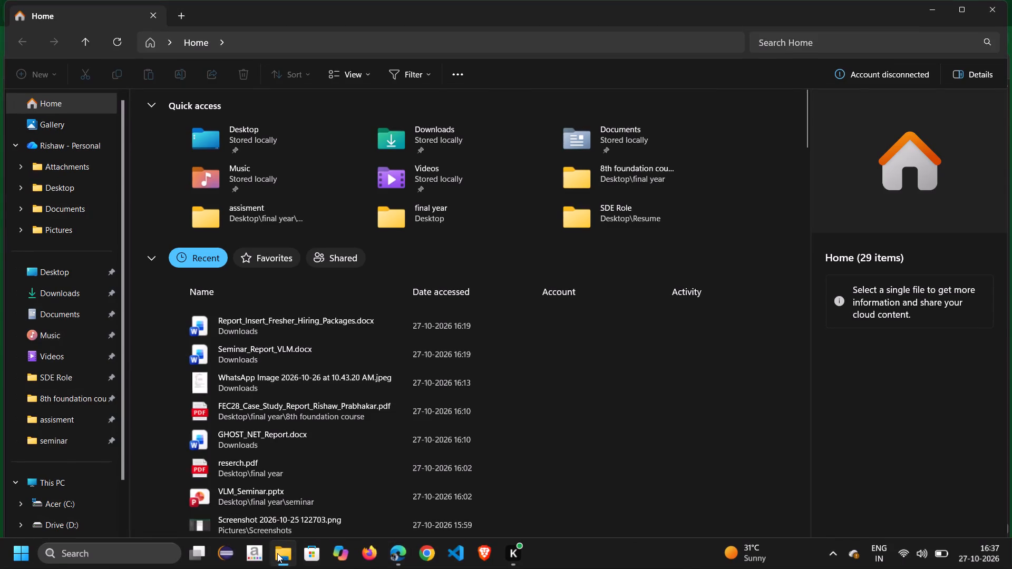
{"action": "left_click", "coordinate": [74, 213]}
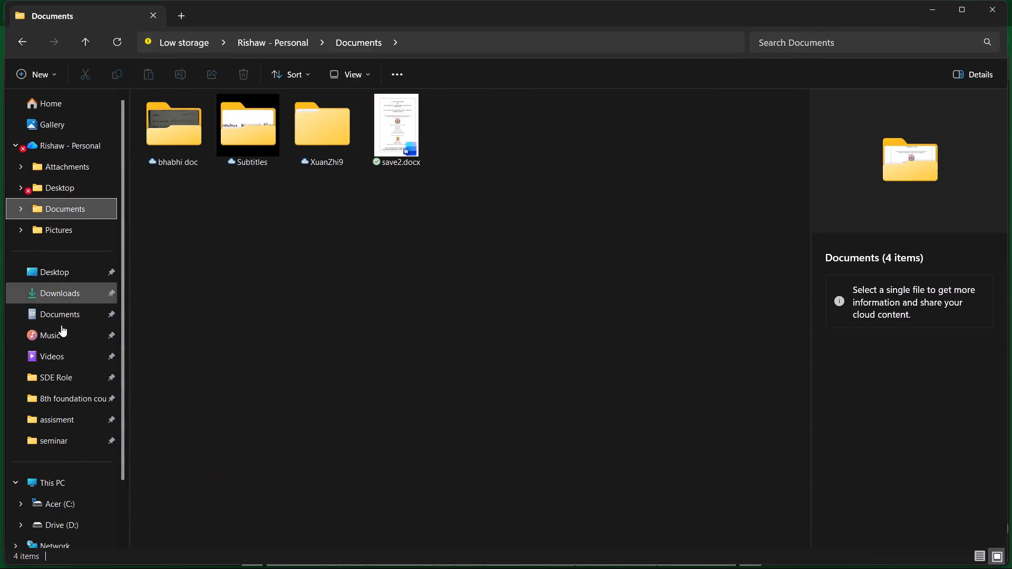
{"action": "left_click", "coordinate": [62, 448]}
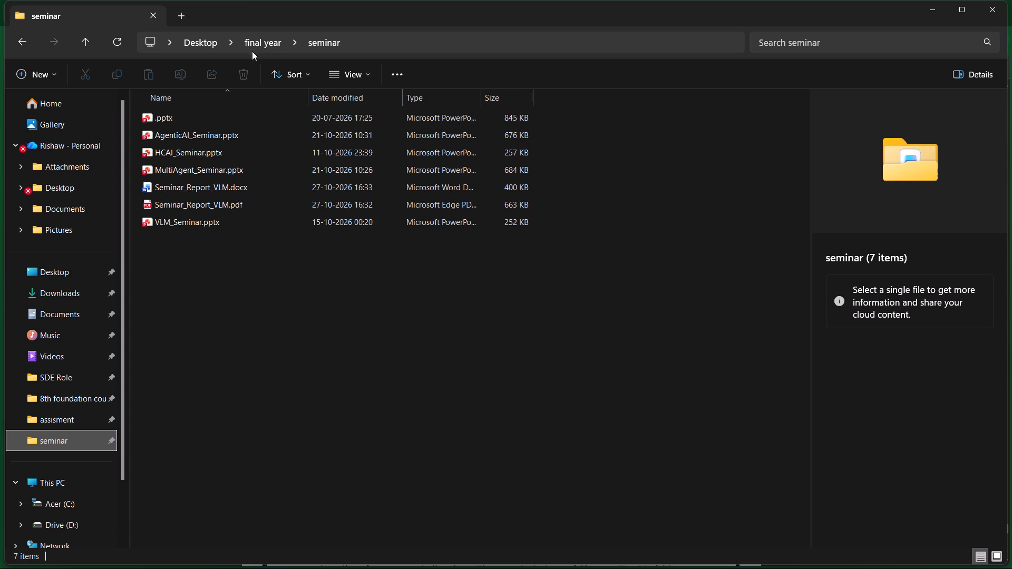
{"action": "left_click", "coordinate": [258, 38]}
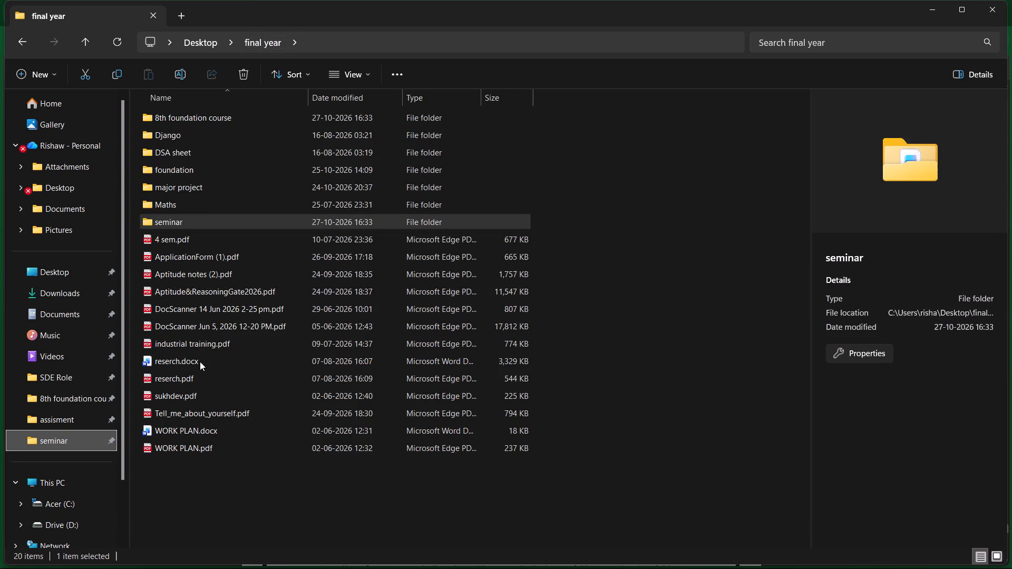
{"action": "double_click", "coordinate": [188, 380]}
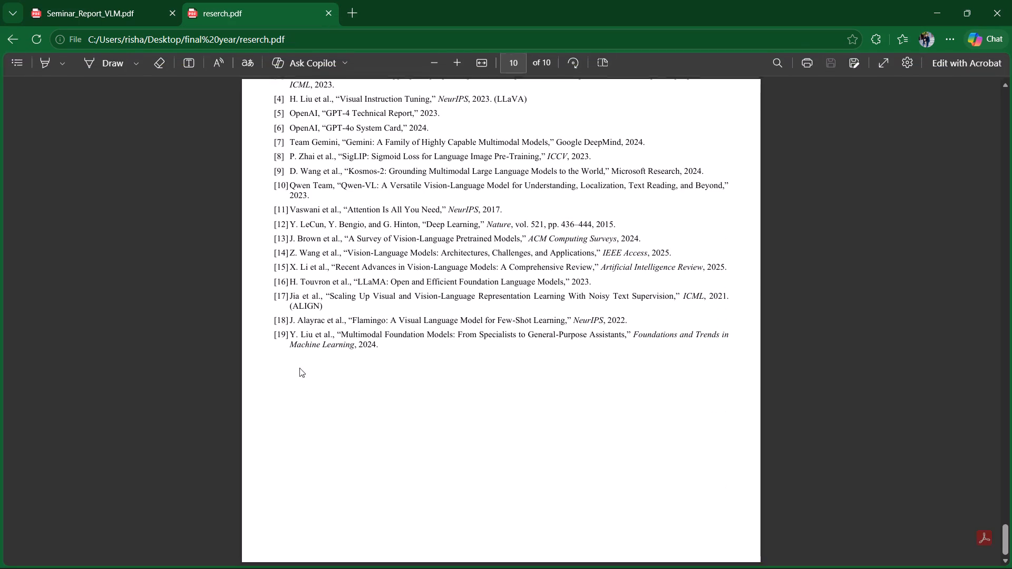
Look back through the research paper from its references to the title, authors and abstract on the first page.
{"action": "scroll", "coordinate": [342, 347], "scroll_direction": "up", "scroll_amount": 17}
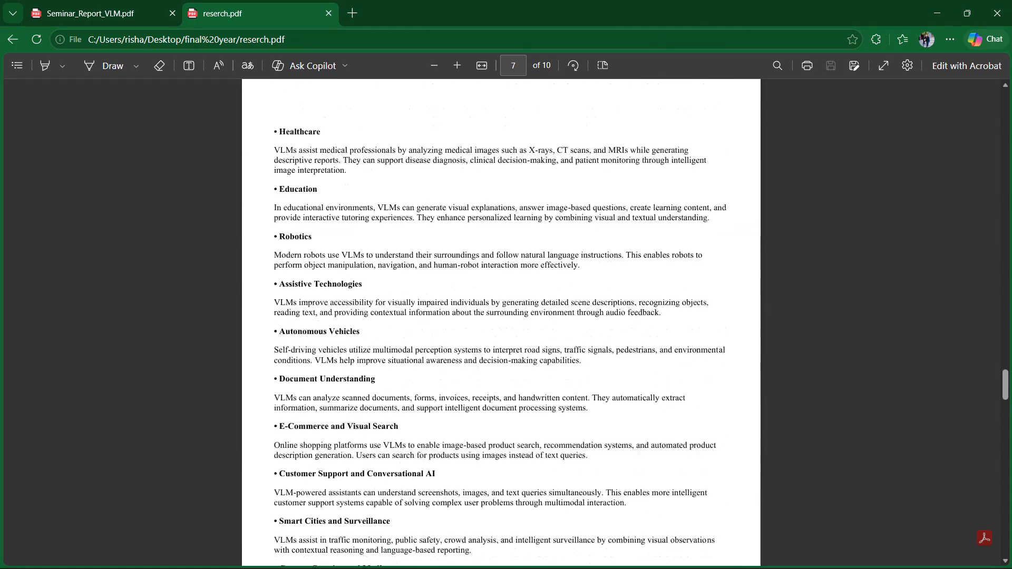
{"action": "scroll", "coordinate": [342, 347], "scroll_direction": "up", "scroll_amount": 10}
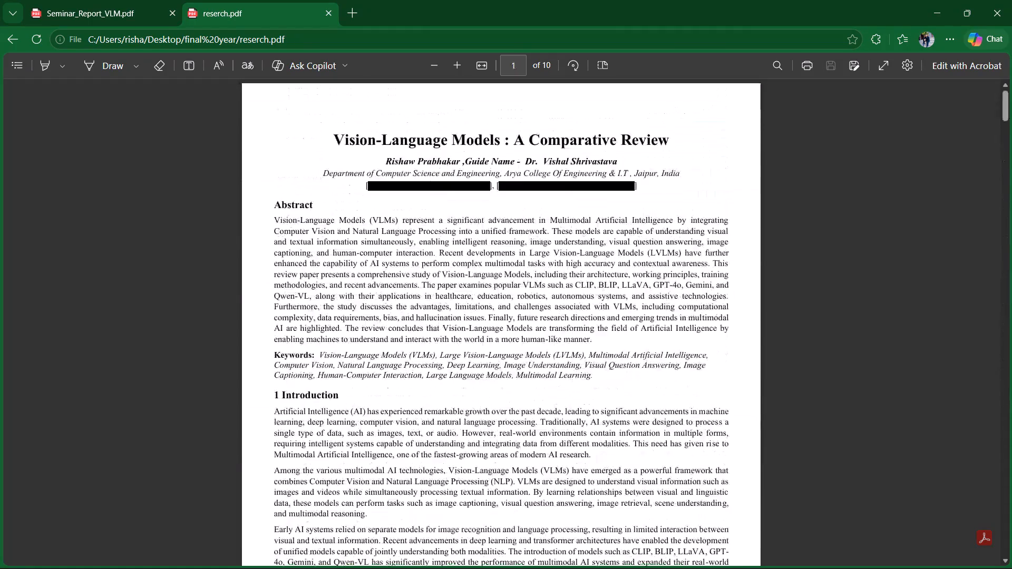